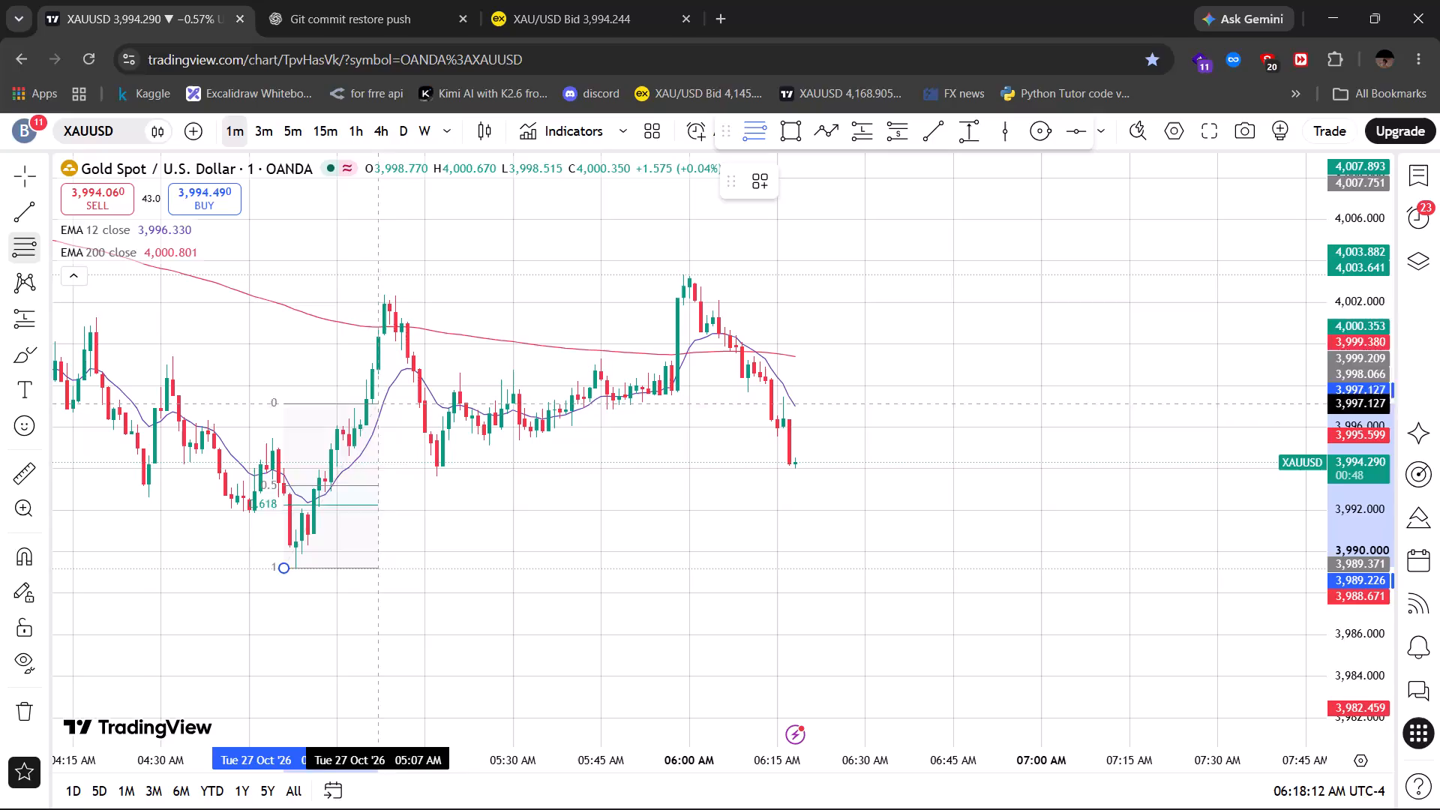
# Finish the Fibonacci retracement by placing its end point at the 05:10 AM swing high, at about 4,002.3.
pyautogui.click(412, 295)
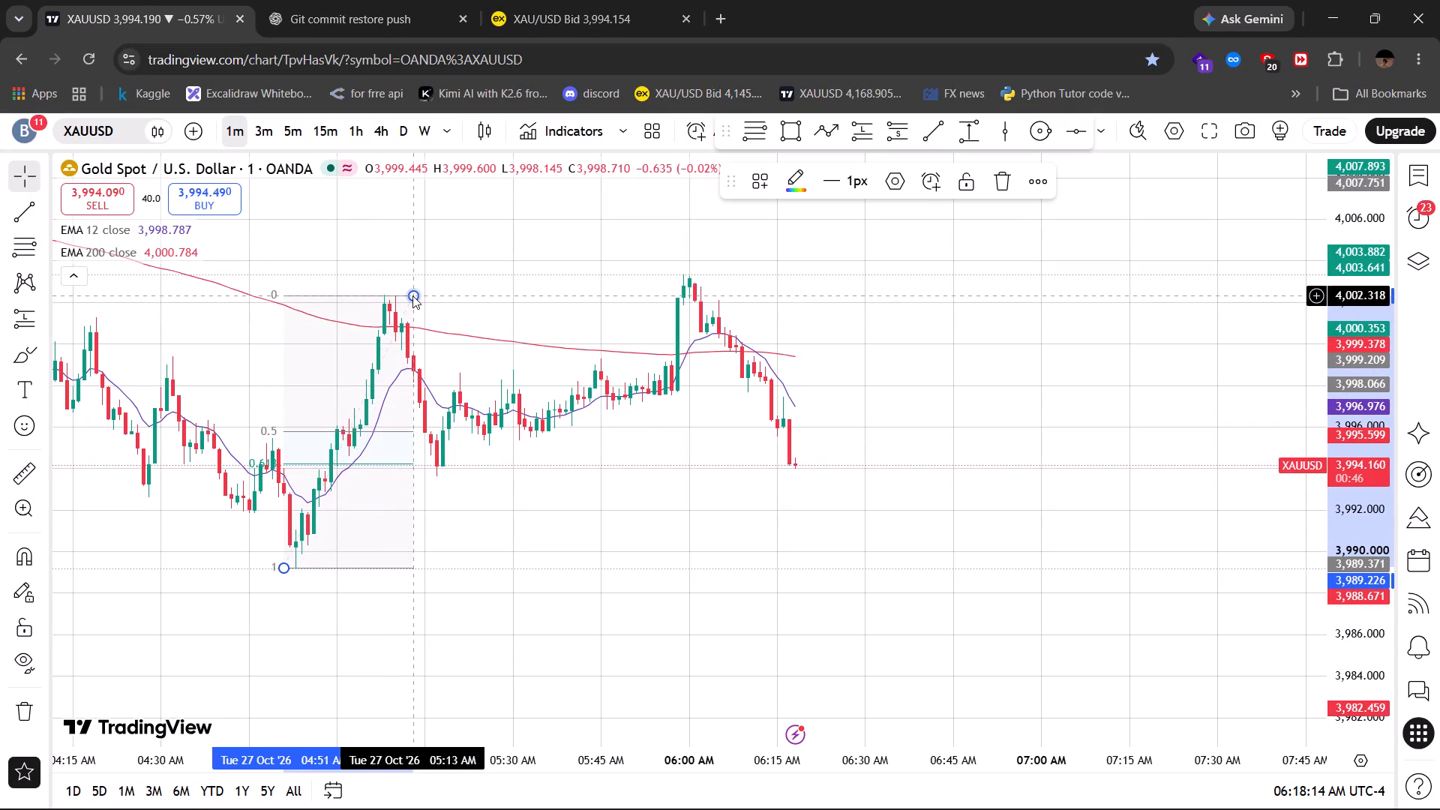
pyautogui.click(503, 260)
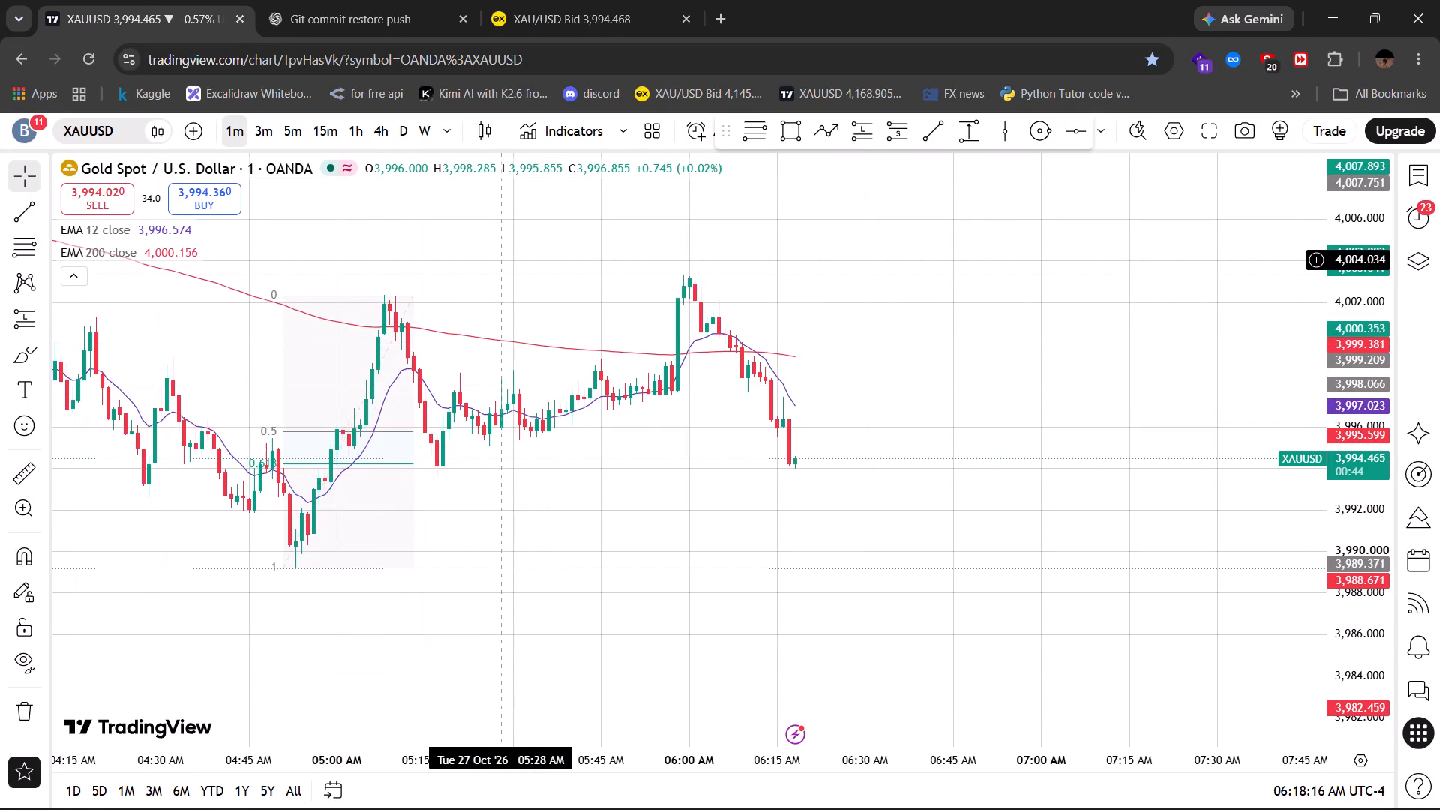
# Draw a rectangle between the retracement's 0.5 and 0.618 levels and extend it from about 05:09 AM to 06:42 AM.
pyautogui.click(788, 136)
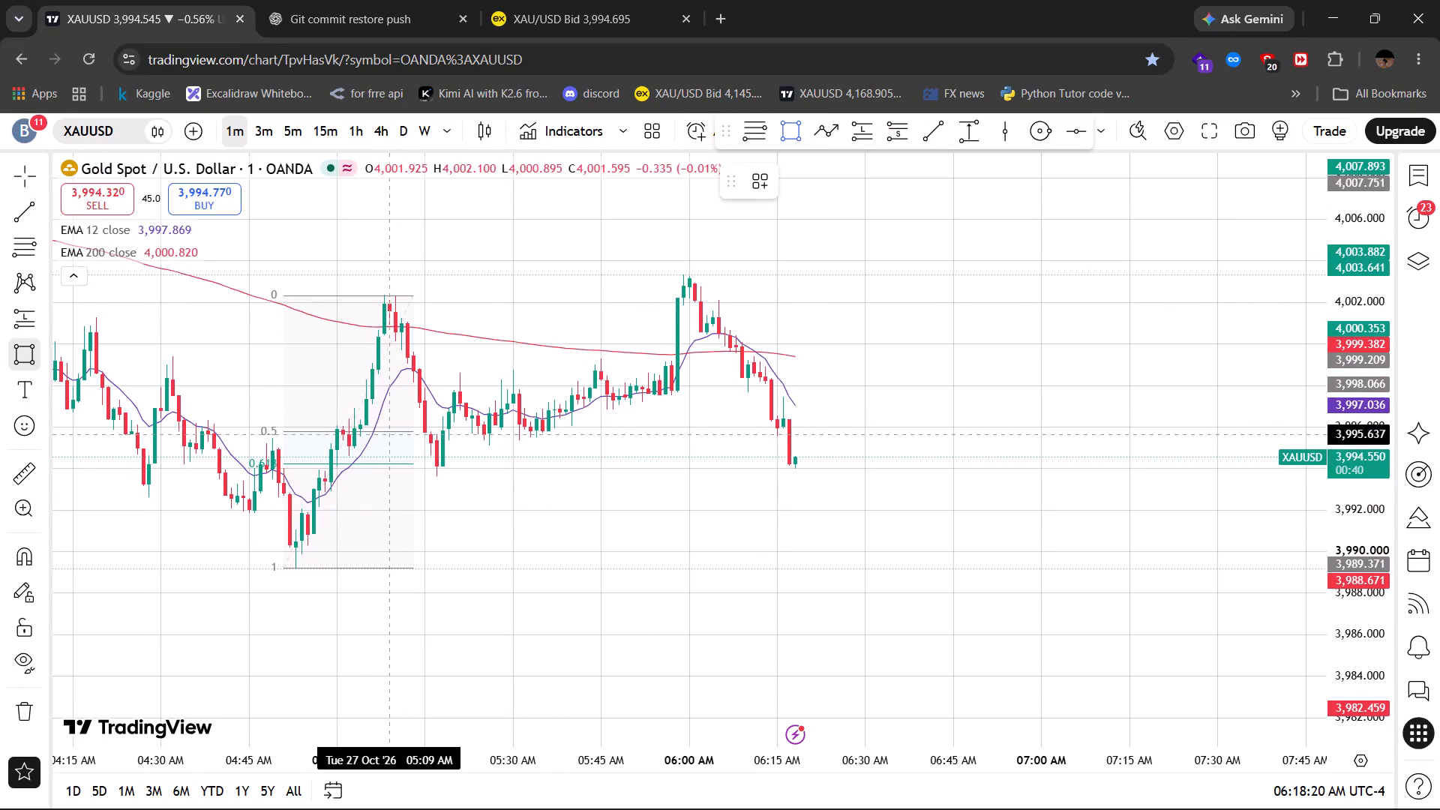
pyautogui.click(391, 432)
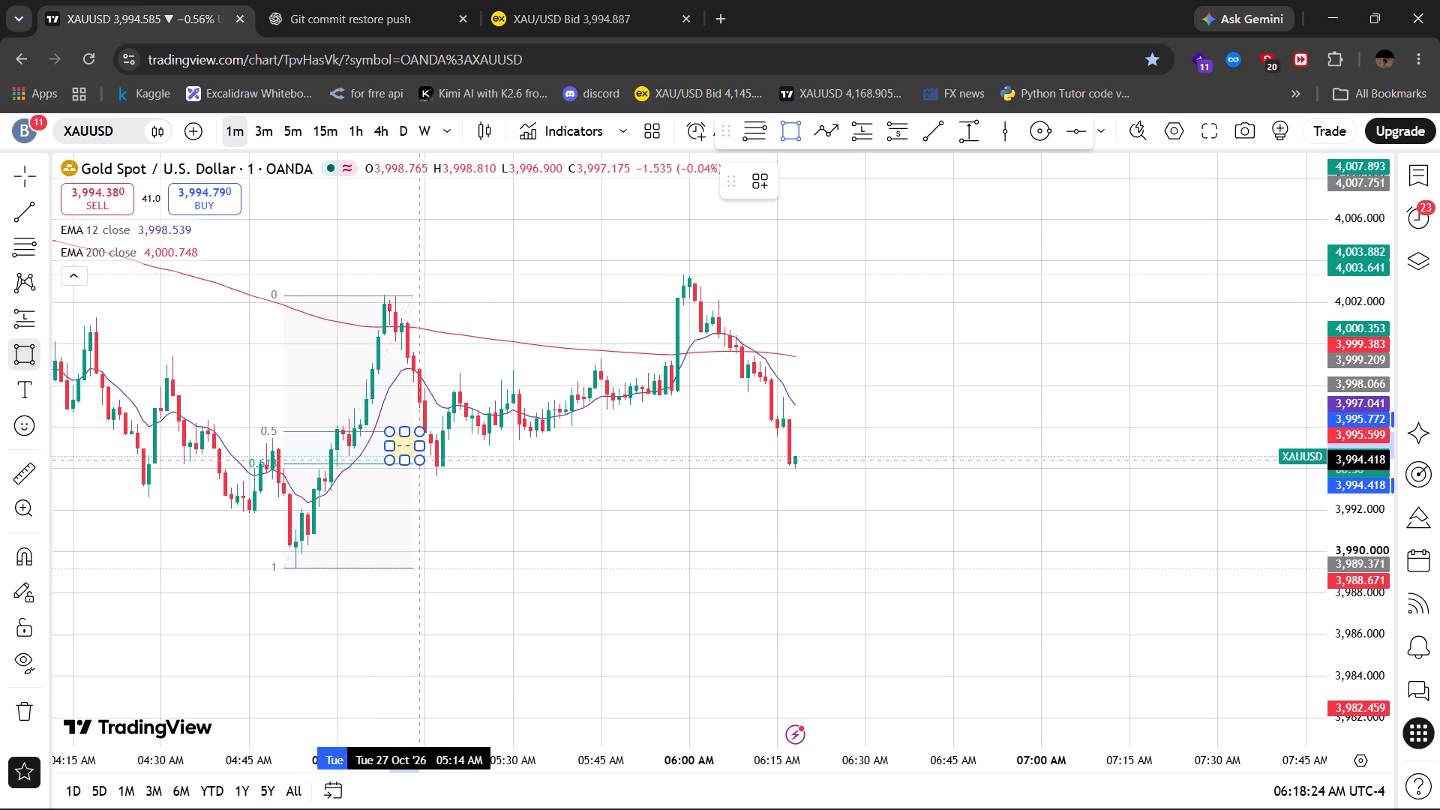
pyautogui.click(415, 464)
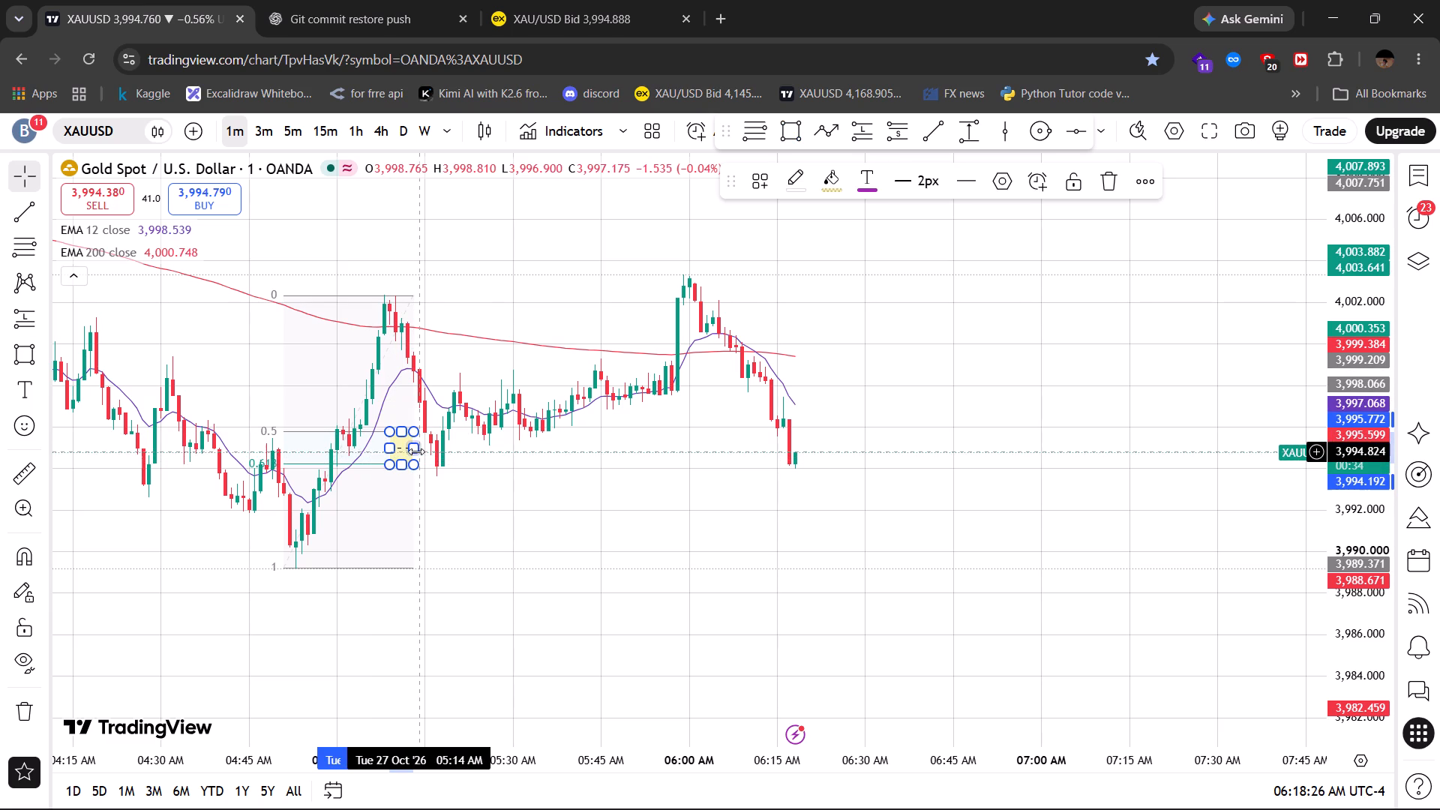
pyautogui.moveTo(416, 451); pyautogui.dragTo(937, 443)
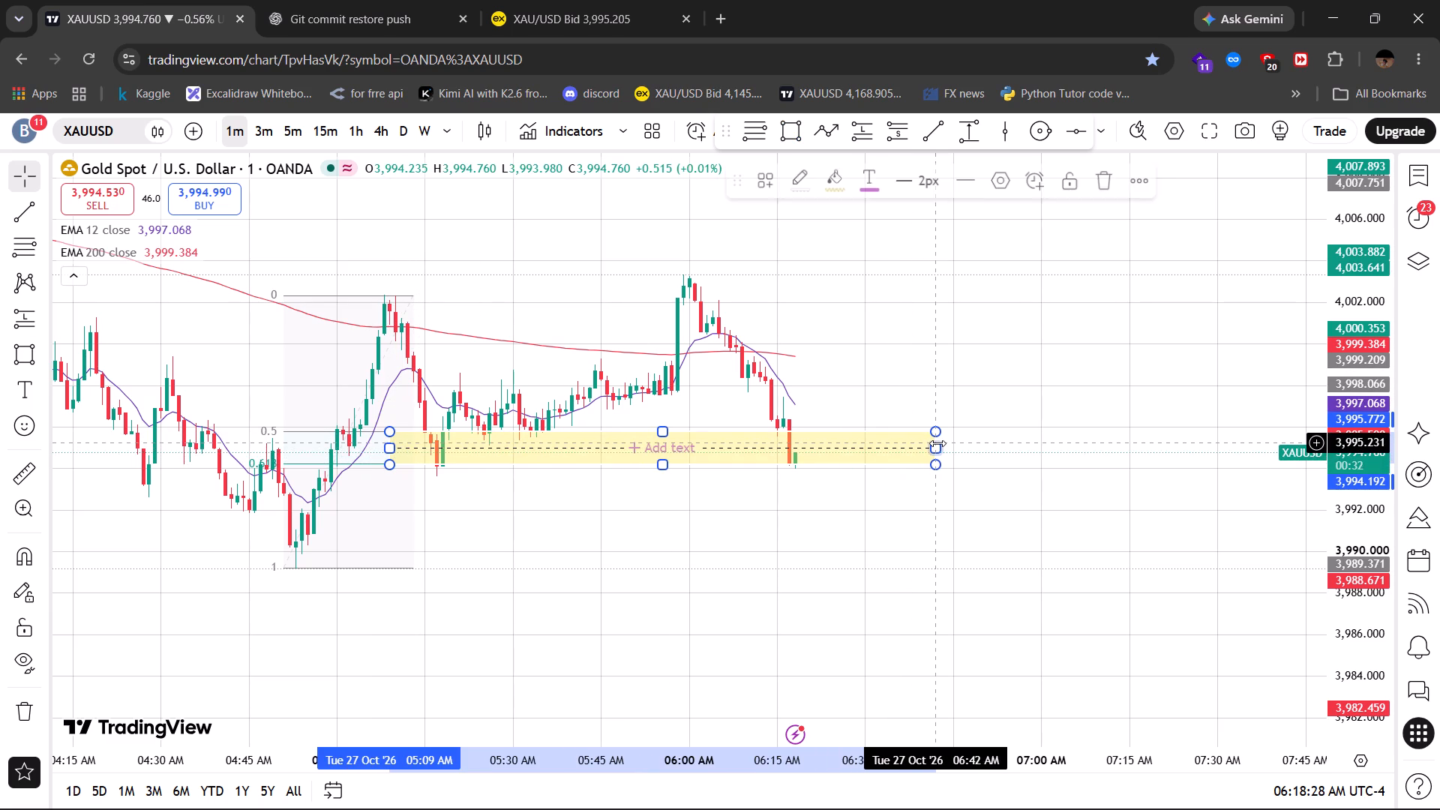
pyautogui.click(937, 443)
pyautogui.click(1068, 365)
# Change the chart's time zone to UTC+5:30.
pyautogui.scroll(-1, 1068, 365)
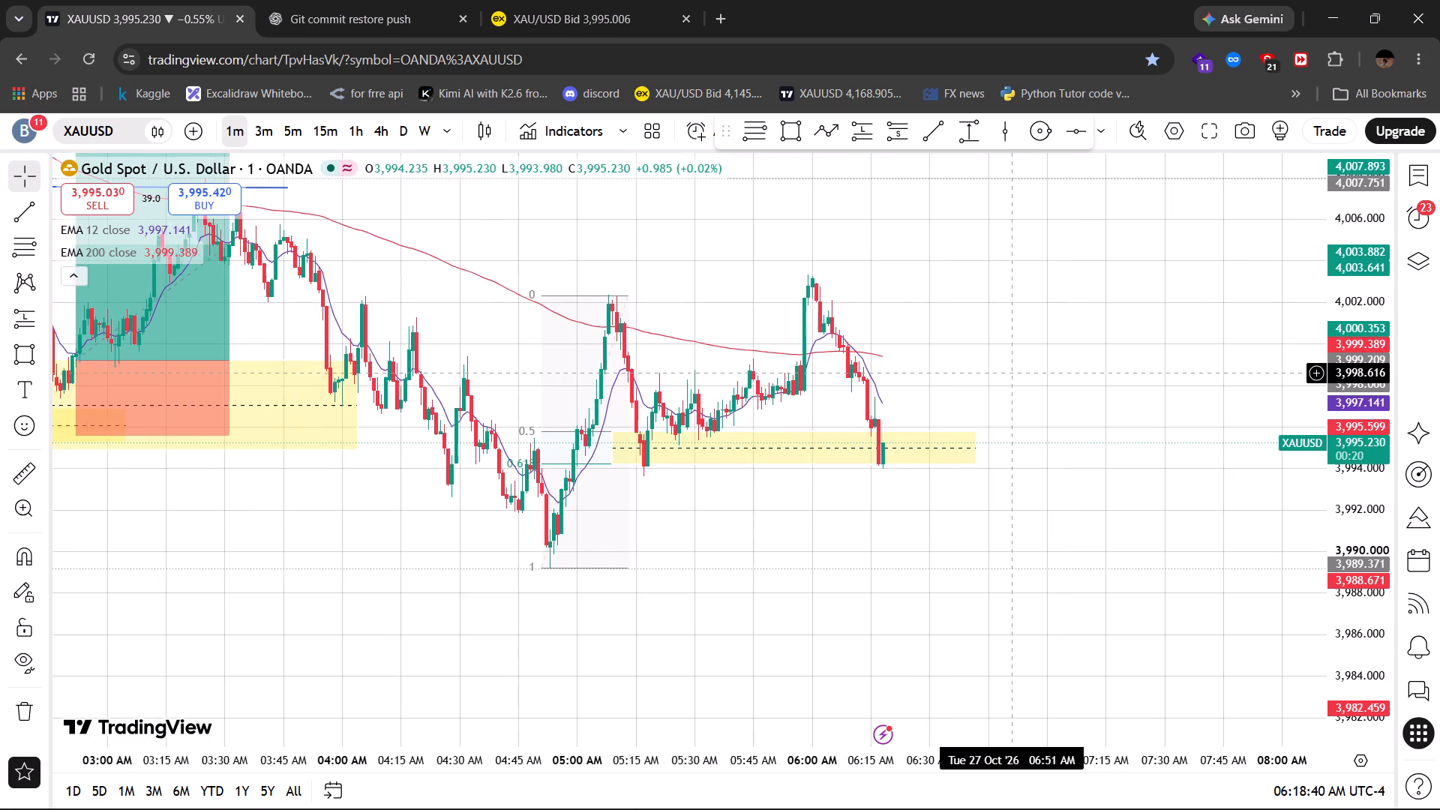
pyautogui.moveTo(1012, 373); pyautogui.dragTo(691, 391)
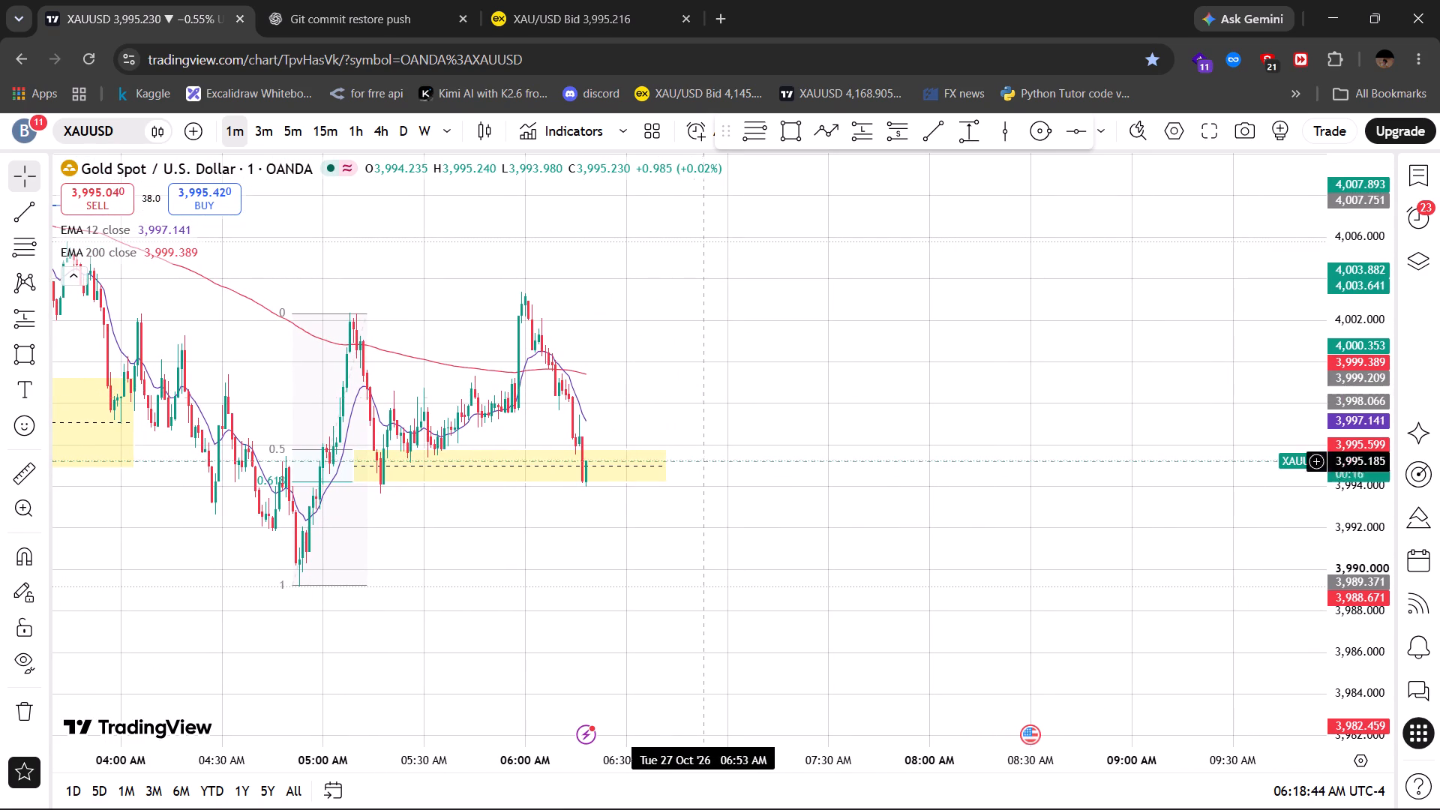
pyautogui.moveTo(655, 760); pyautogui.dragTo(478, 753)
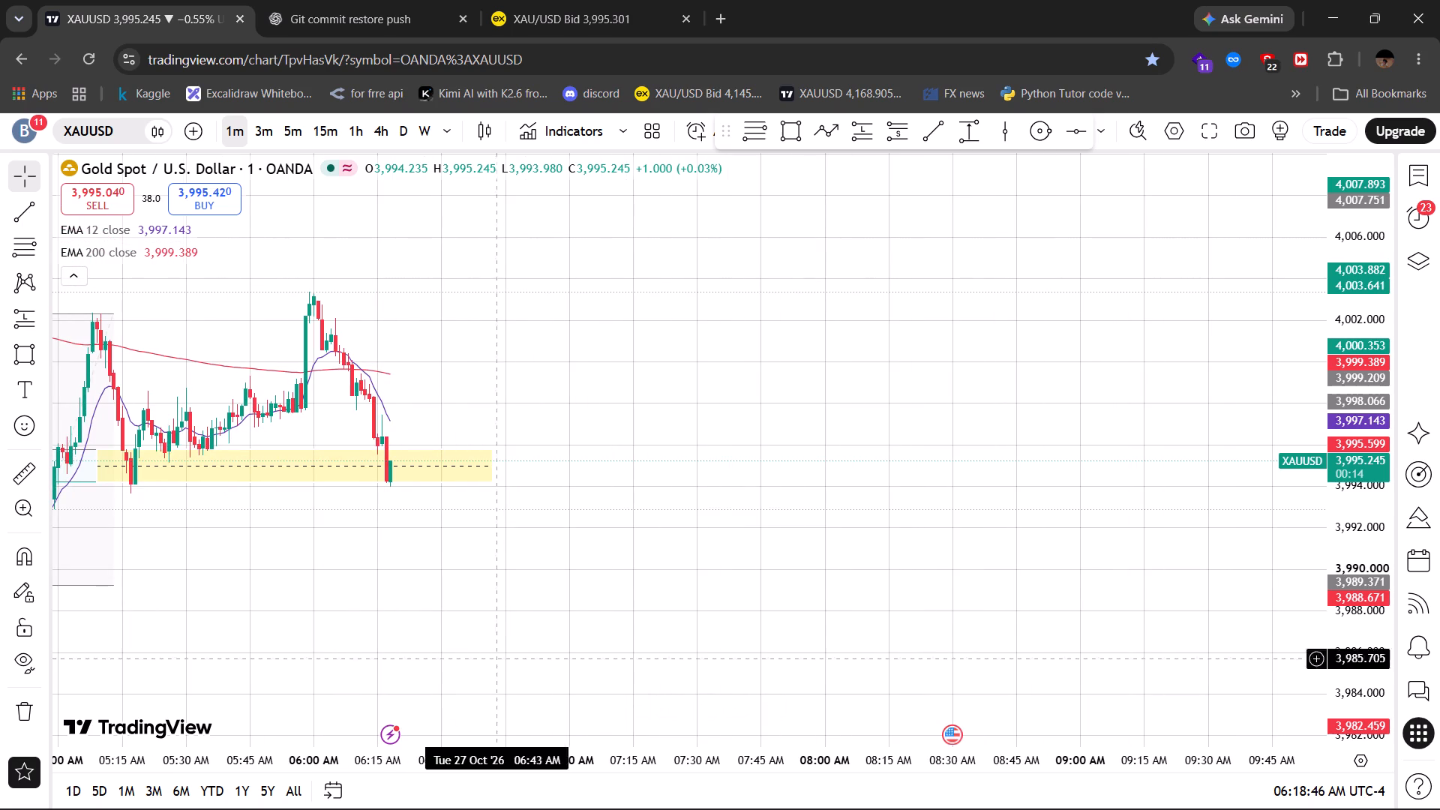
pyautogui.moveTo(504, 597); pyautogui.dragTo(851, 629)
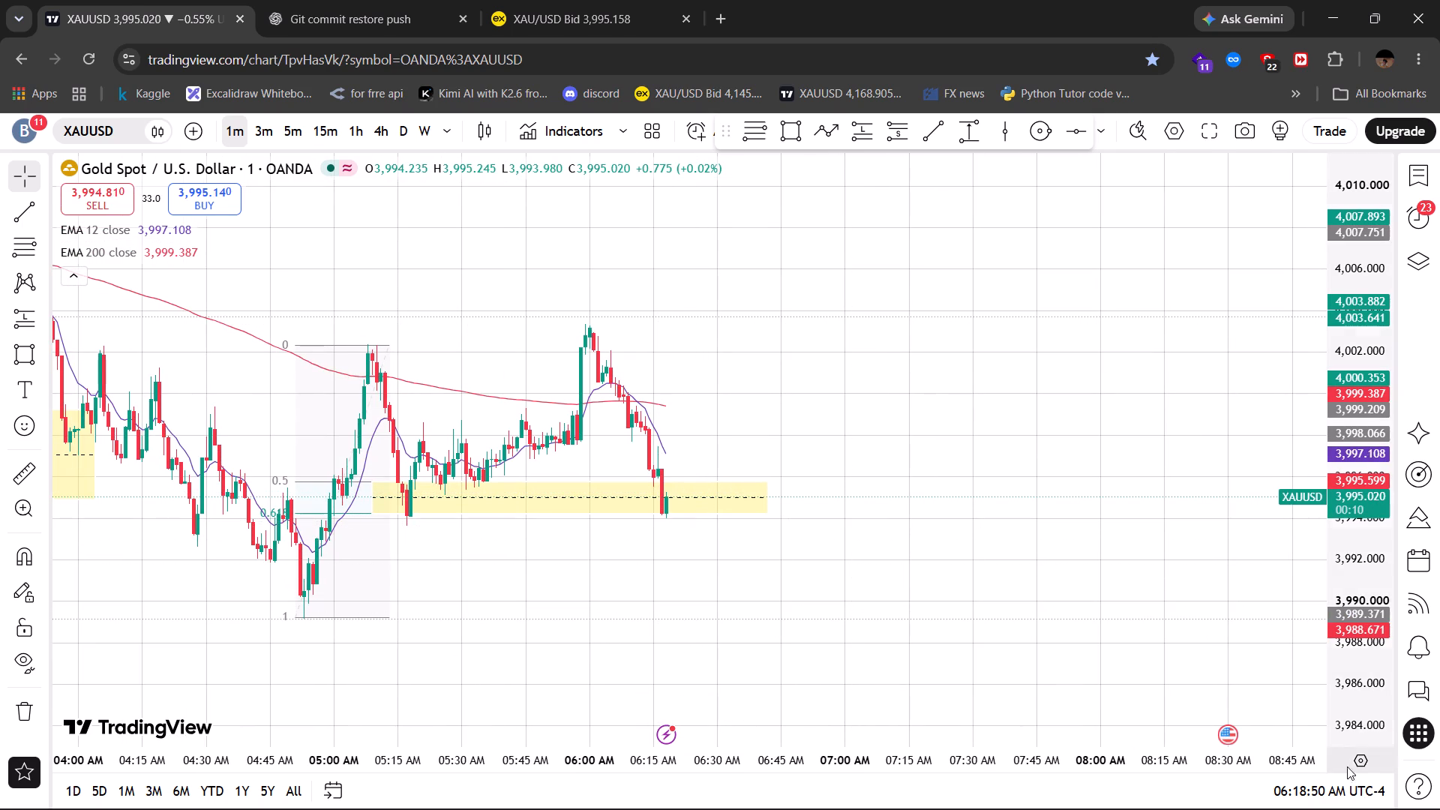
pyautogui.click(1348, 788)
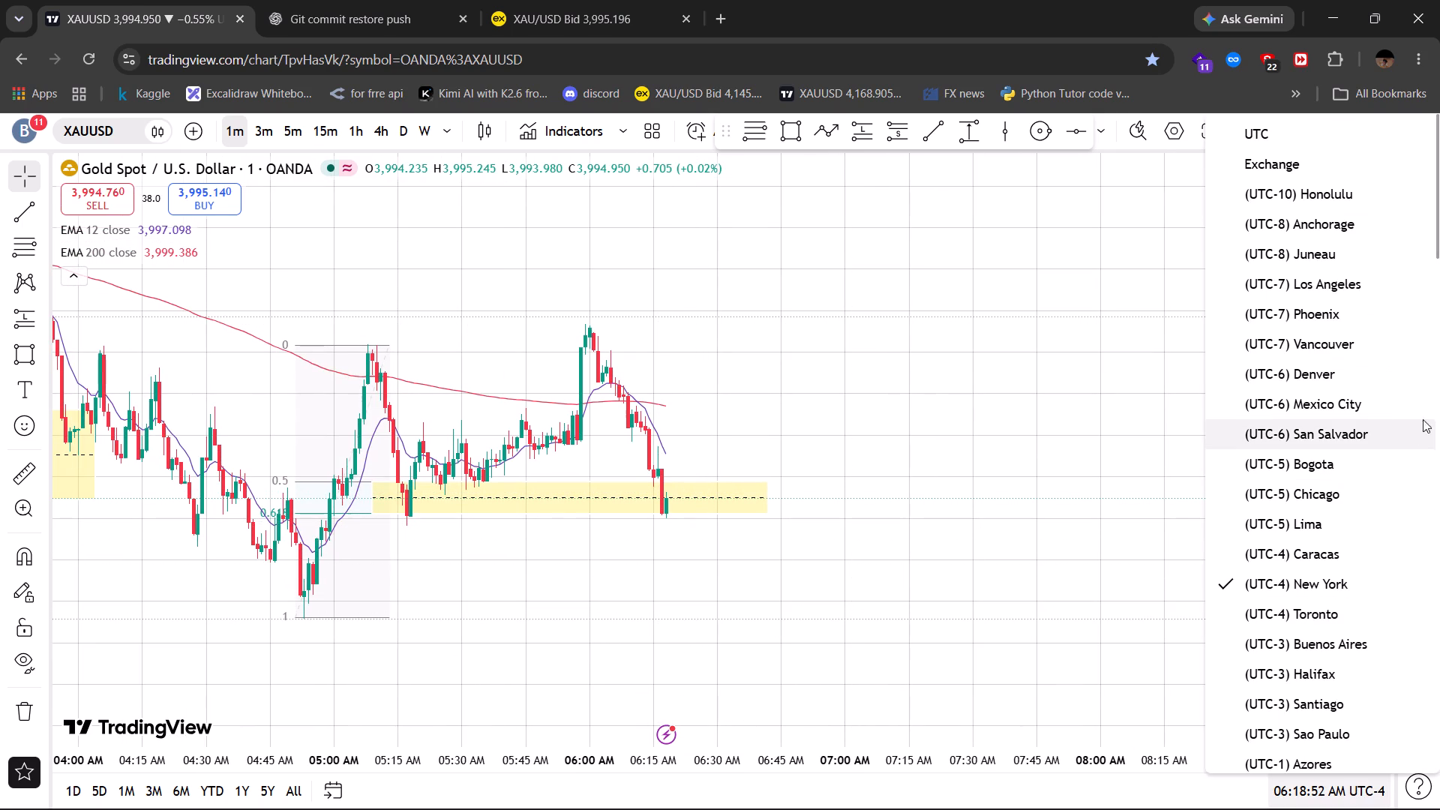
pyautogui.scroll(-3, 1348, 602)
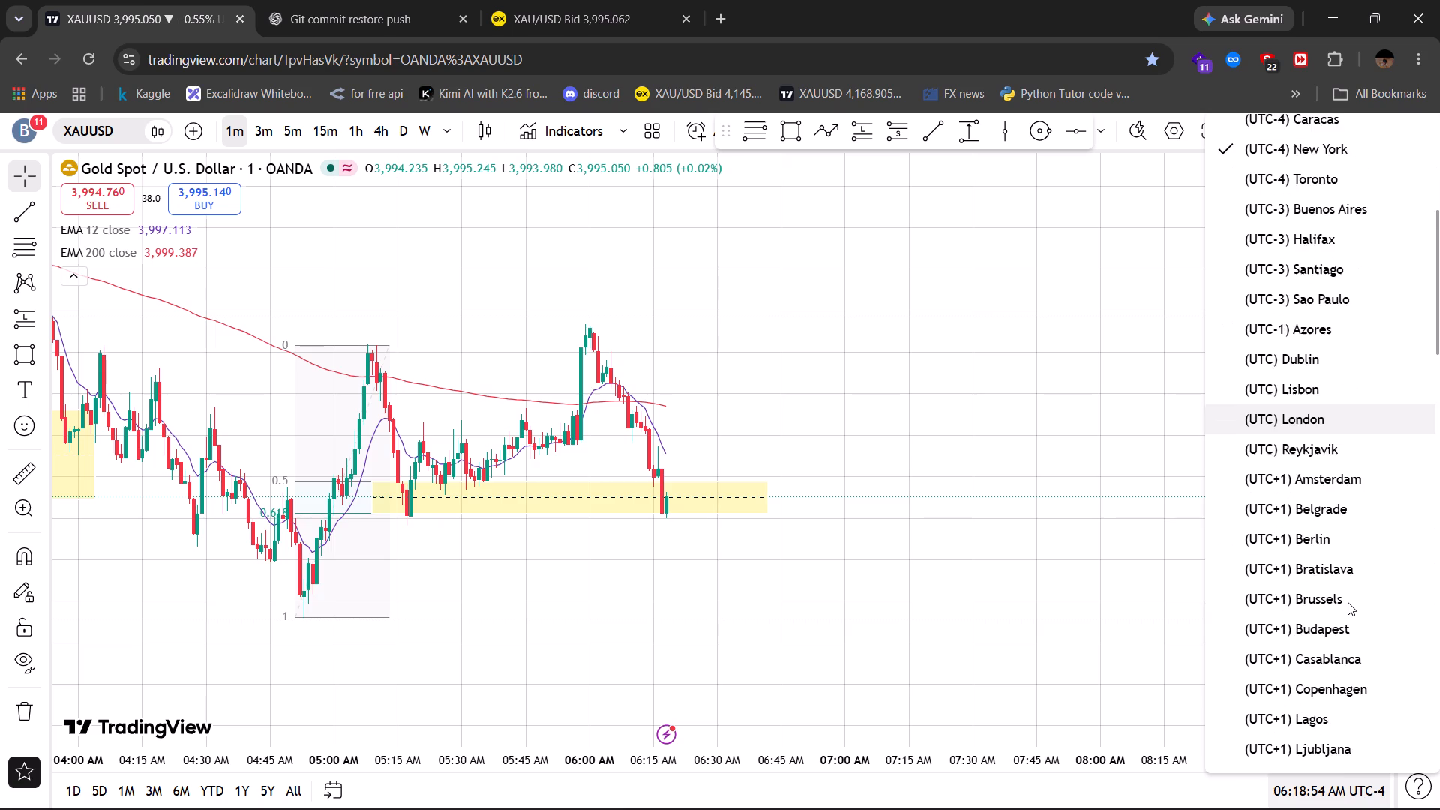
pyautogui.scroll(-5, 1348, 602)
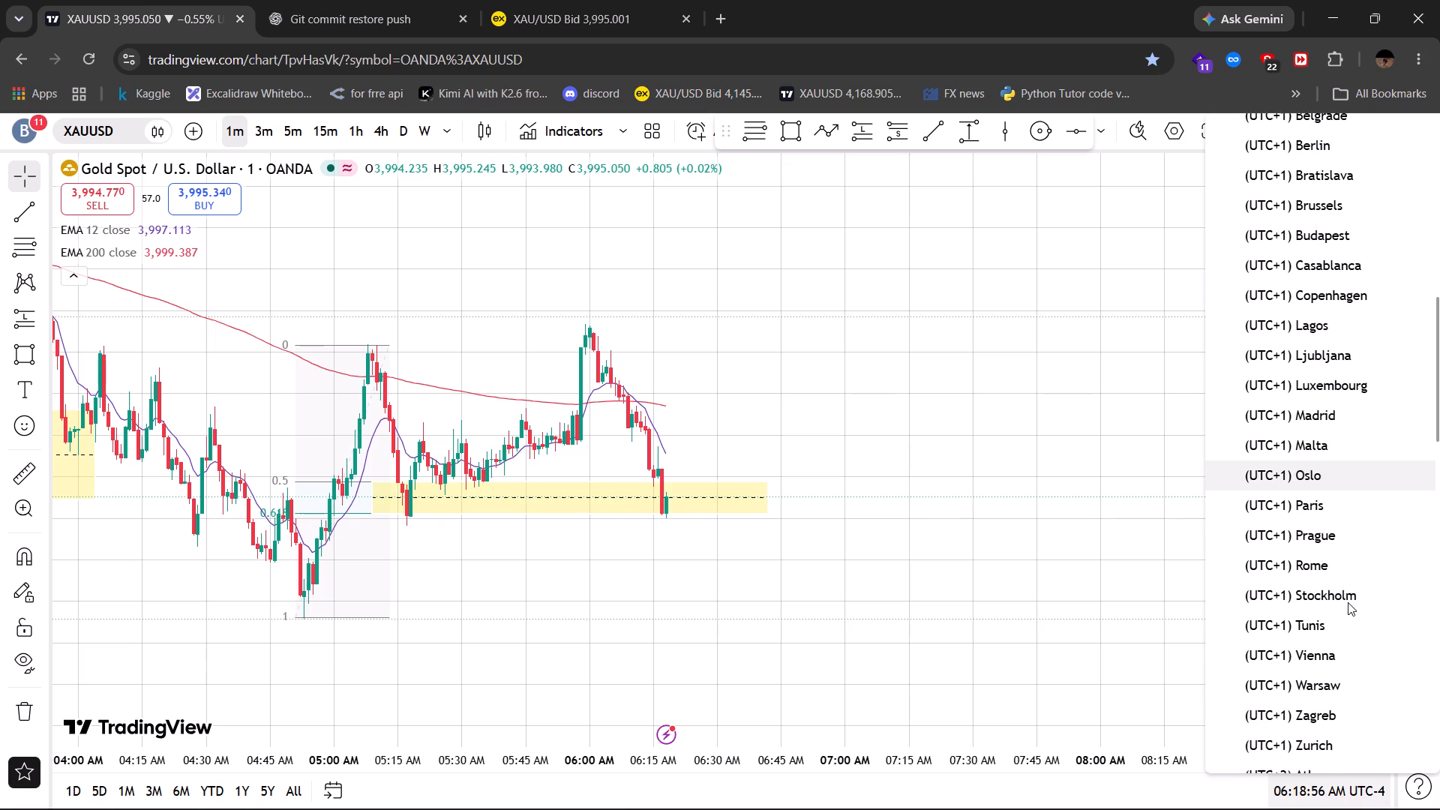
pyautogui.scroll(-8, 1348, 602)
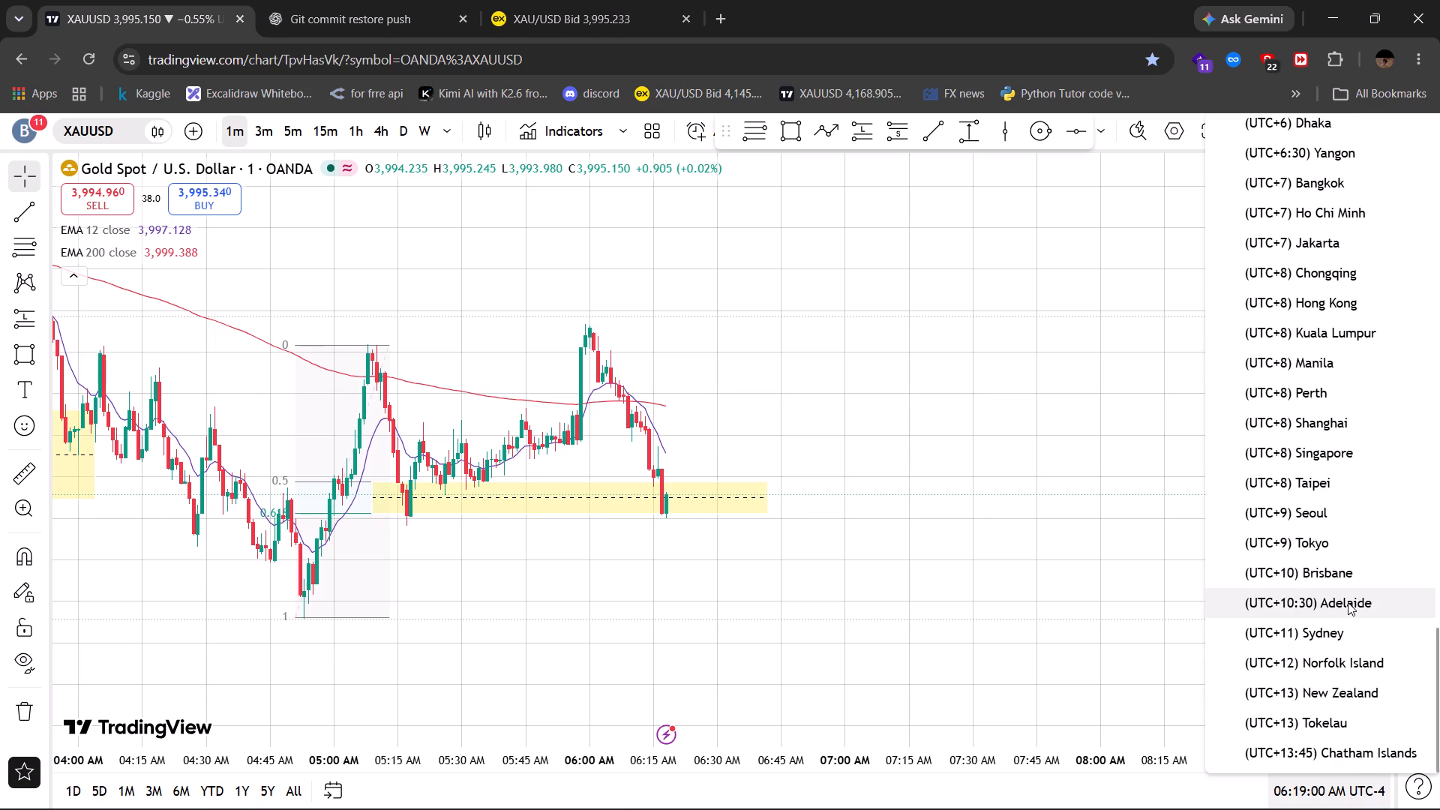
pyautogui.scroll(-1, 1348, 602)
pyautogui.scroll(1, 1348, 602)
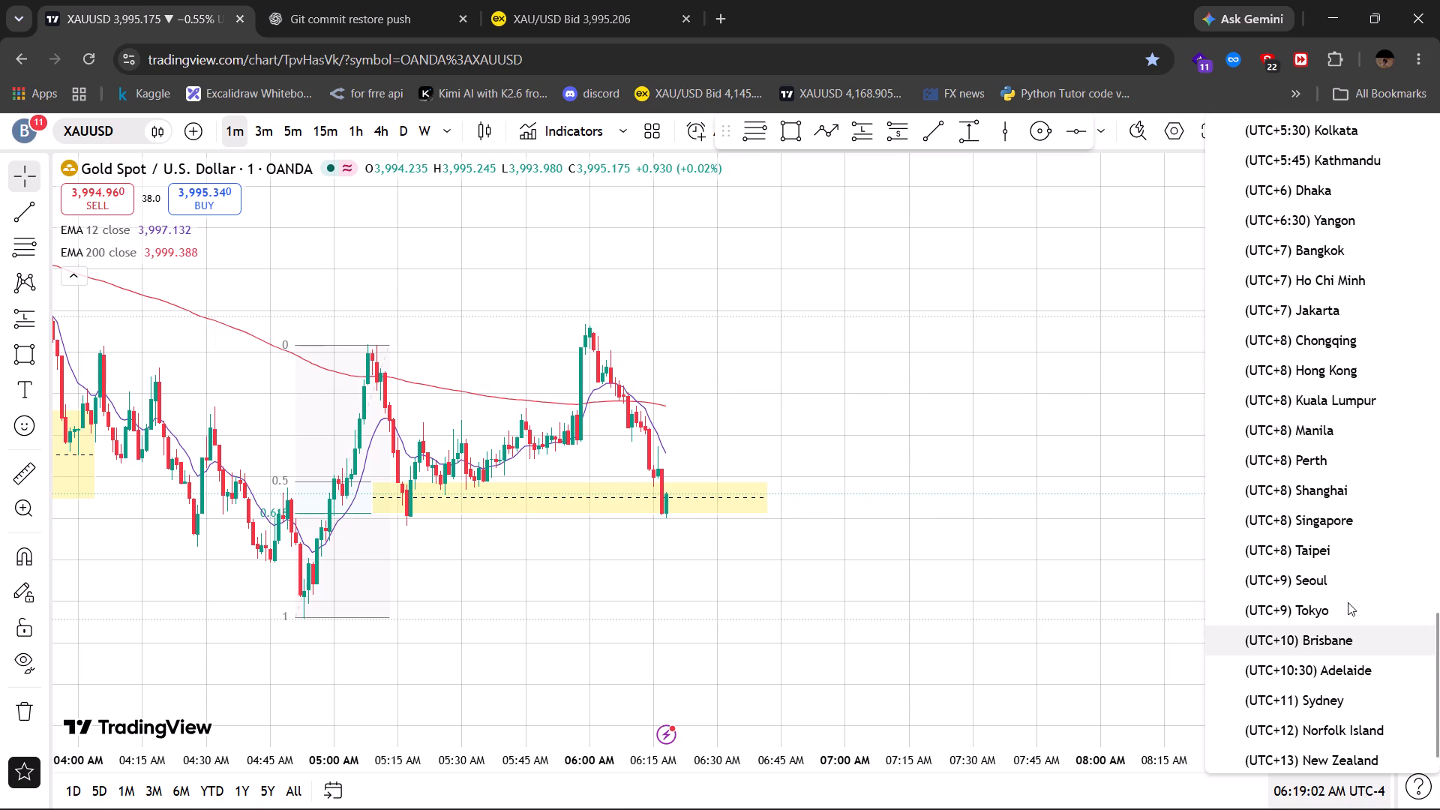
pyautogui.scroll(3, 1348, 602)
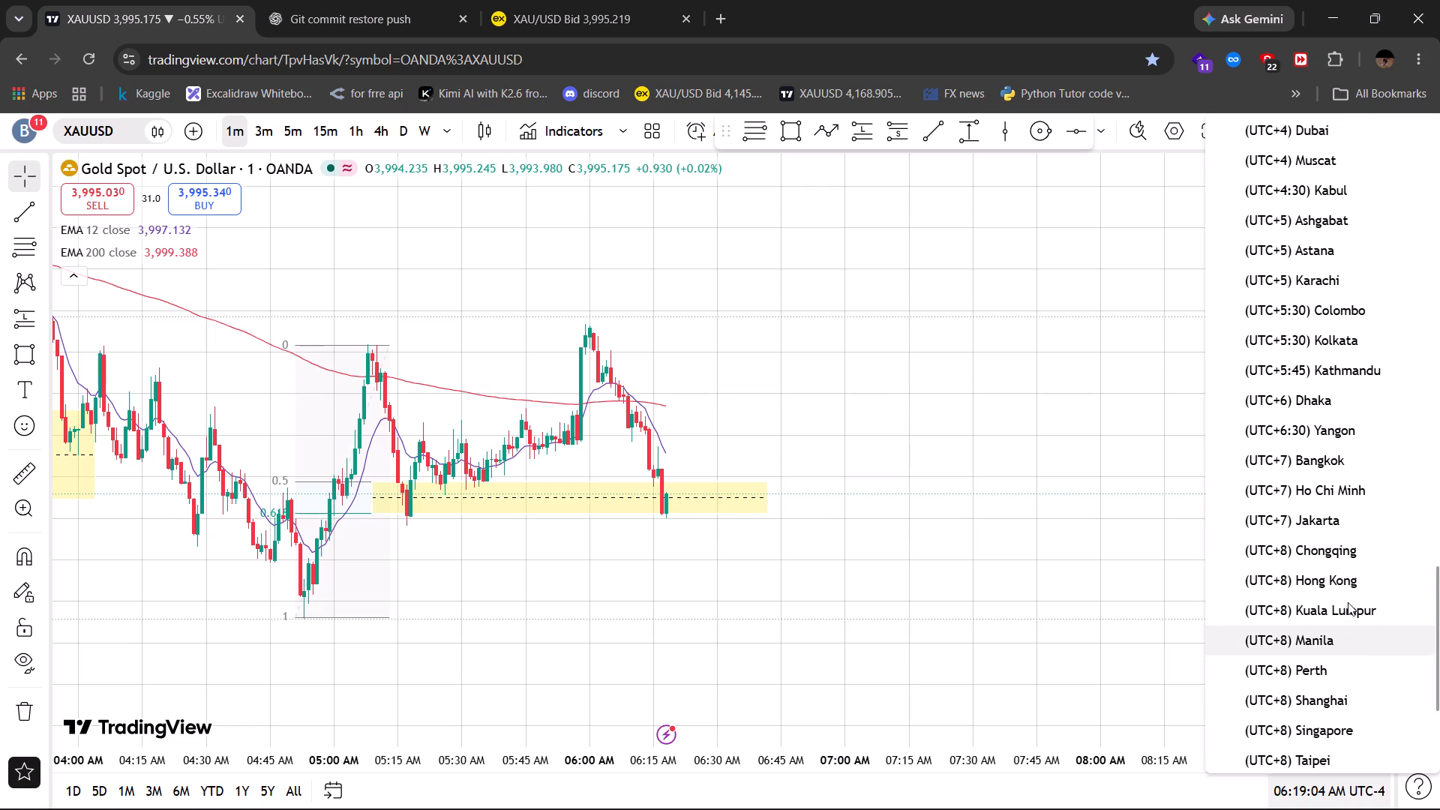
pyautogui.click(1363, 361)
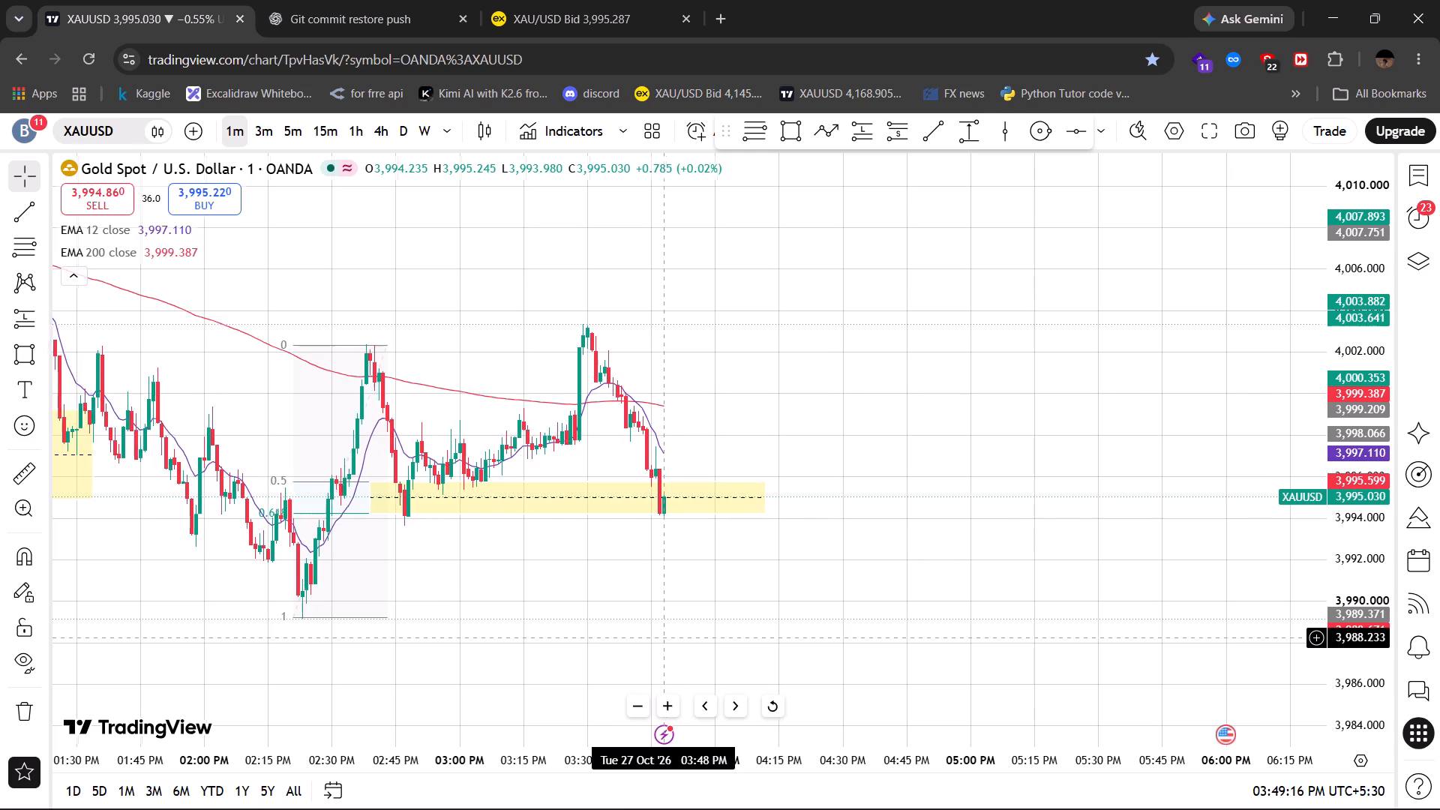
# Draw a thin rectangle below the retracement's high, from about 4,002.26 to 4,001.61, spanning about 02:34 PM to 04:17 PM.
pyautogui.moveTo(1087, 614); pyautogui.dragTo(922, 552)
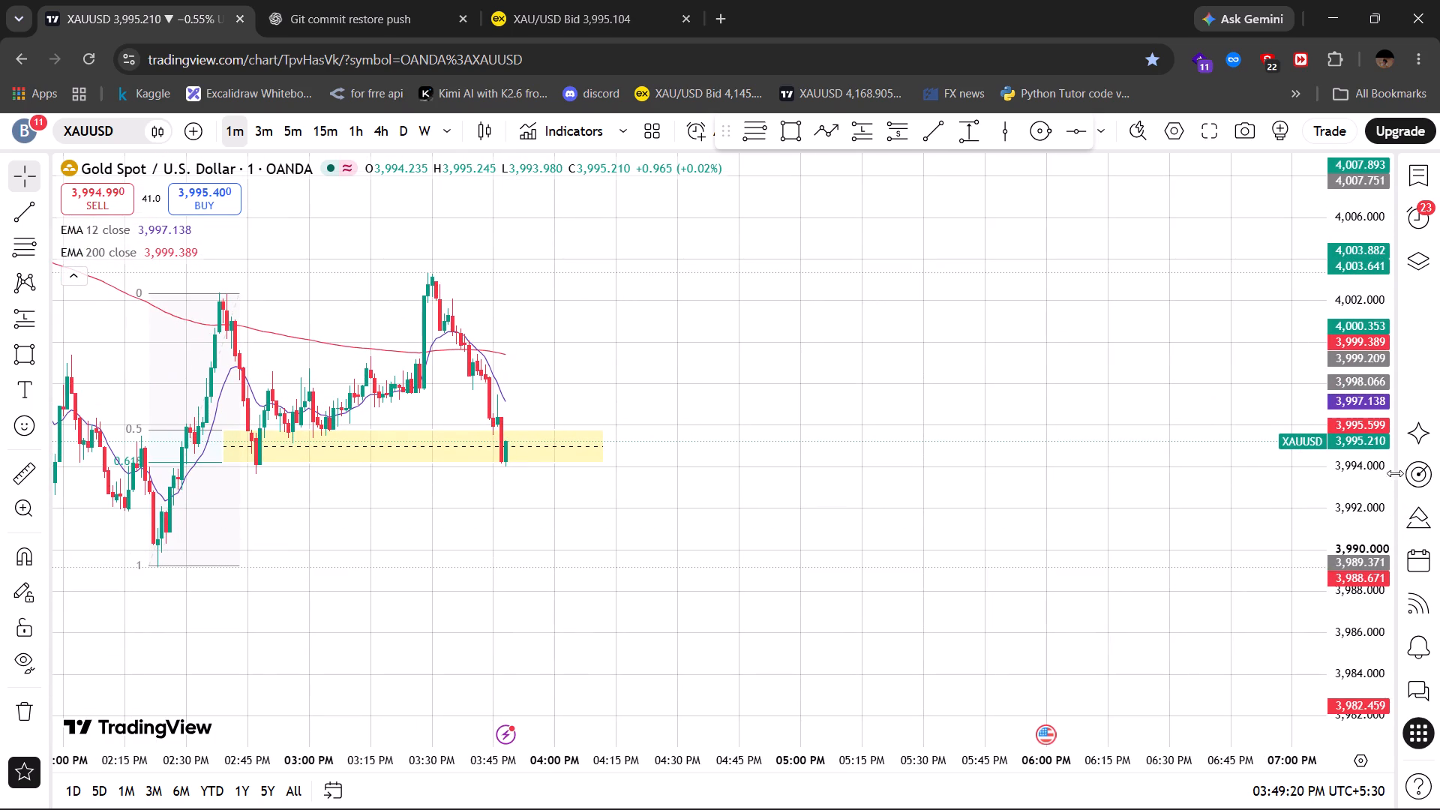
pyautogui.moveTo(1378, 460); pyautogui.dragTo(1342, 298)
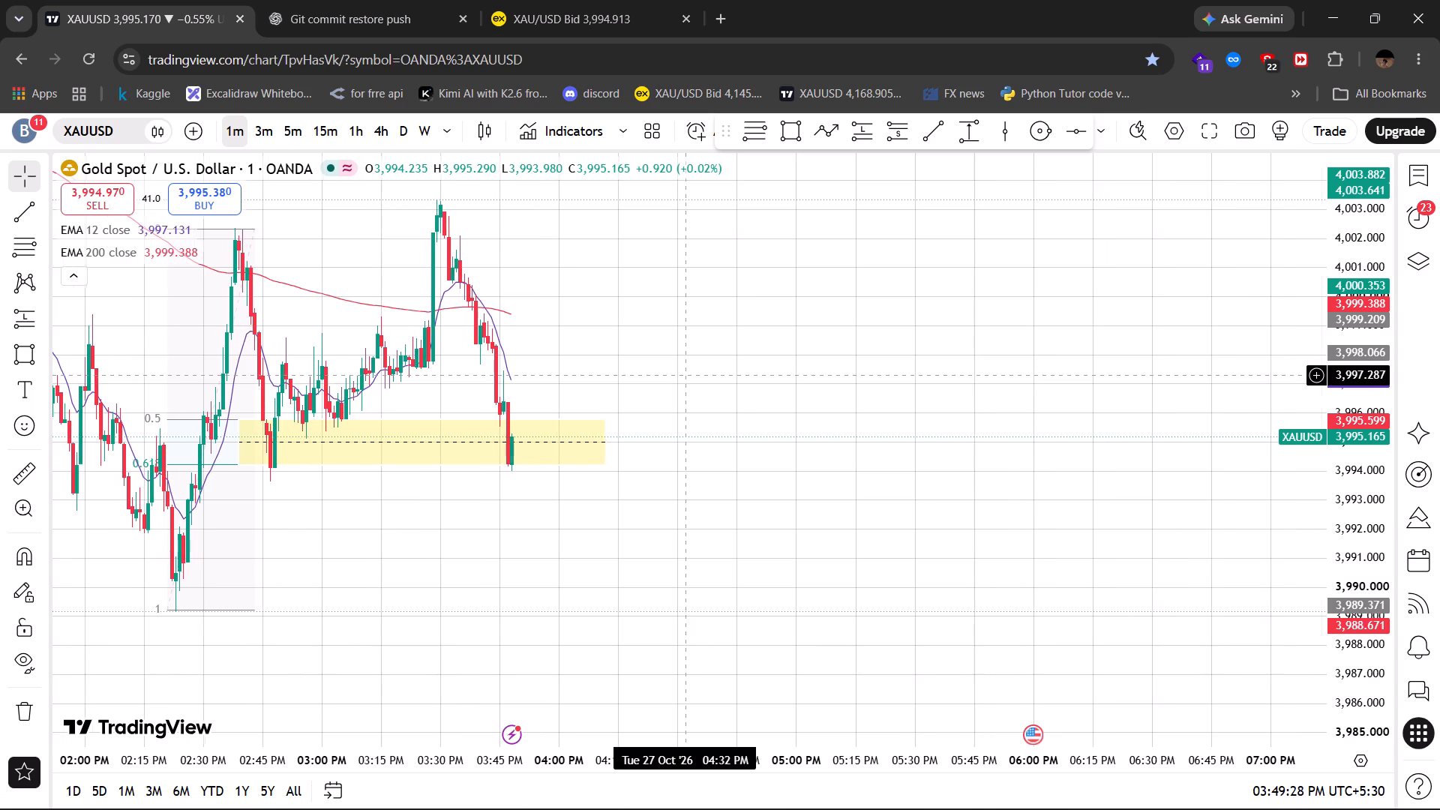
pyautogui.moveTo(685, 376); pyautogui.dragTo(847, 471)
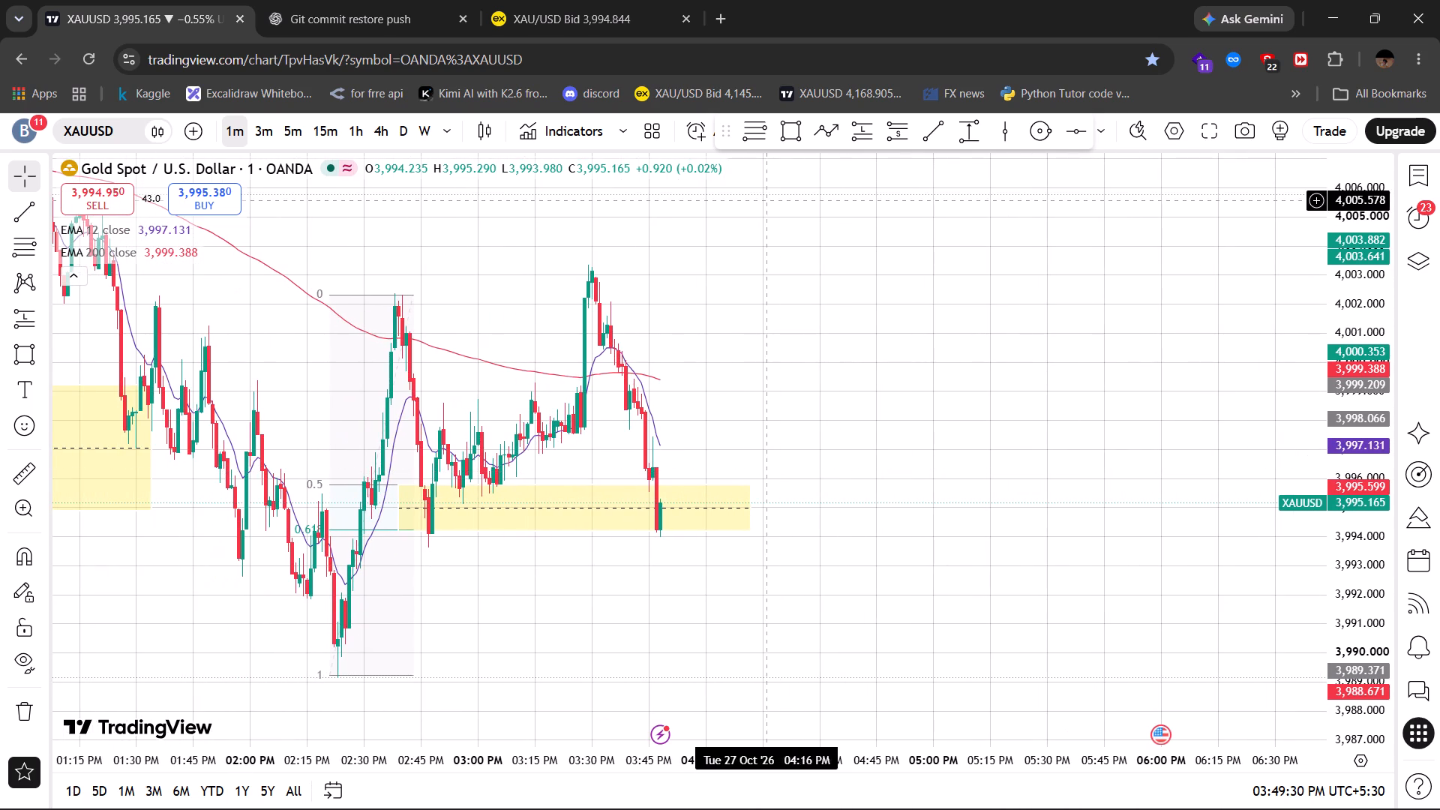
pyautogui.click(790, 130)
pyautogui.moveTo(378, 296); pyautogui.dragTo(730, 316)
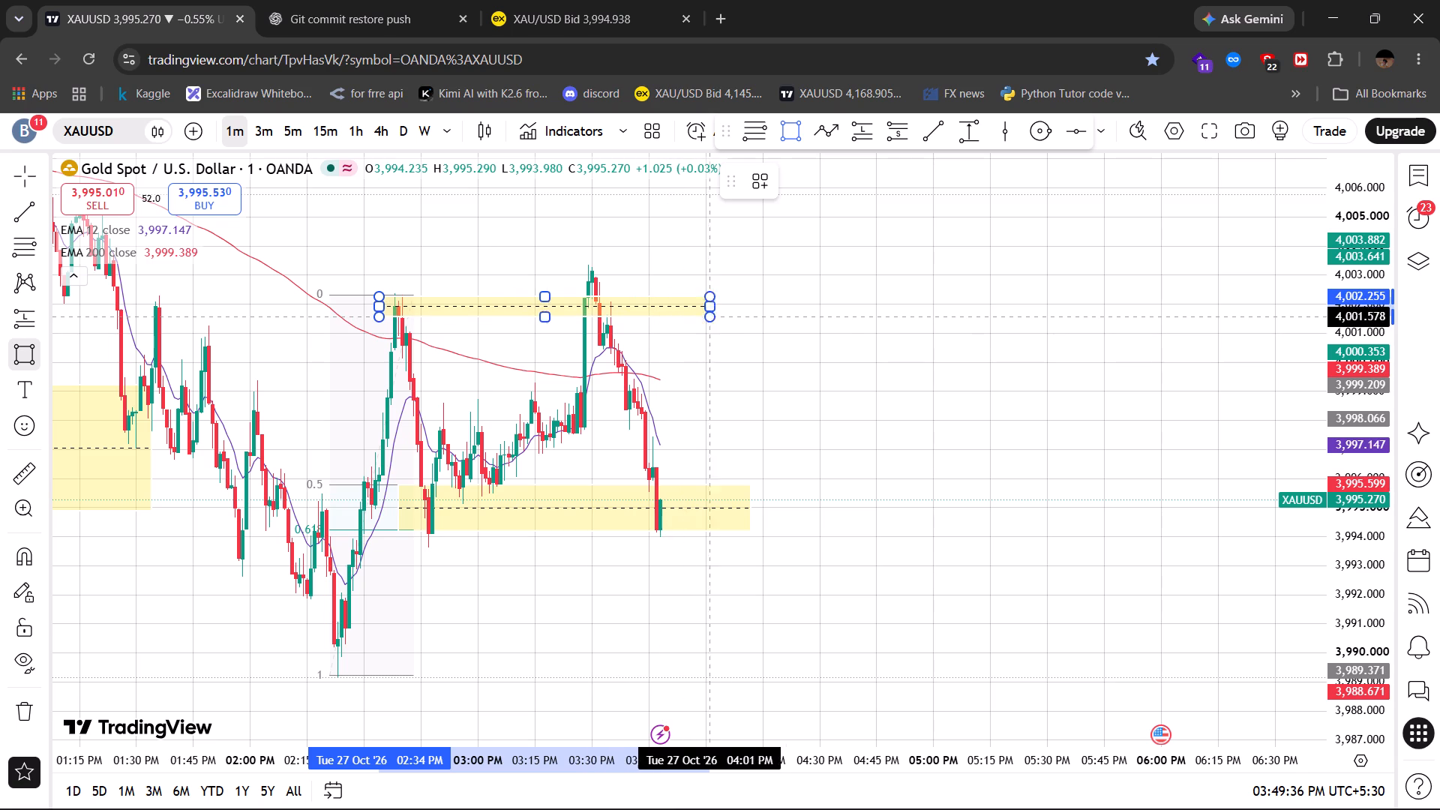
pyautogui.moveTo(730, 316); pyautogui.dragTo(772, 316)
pyautogui.click(772, 316)
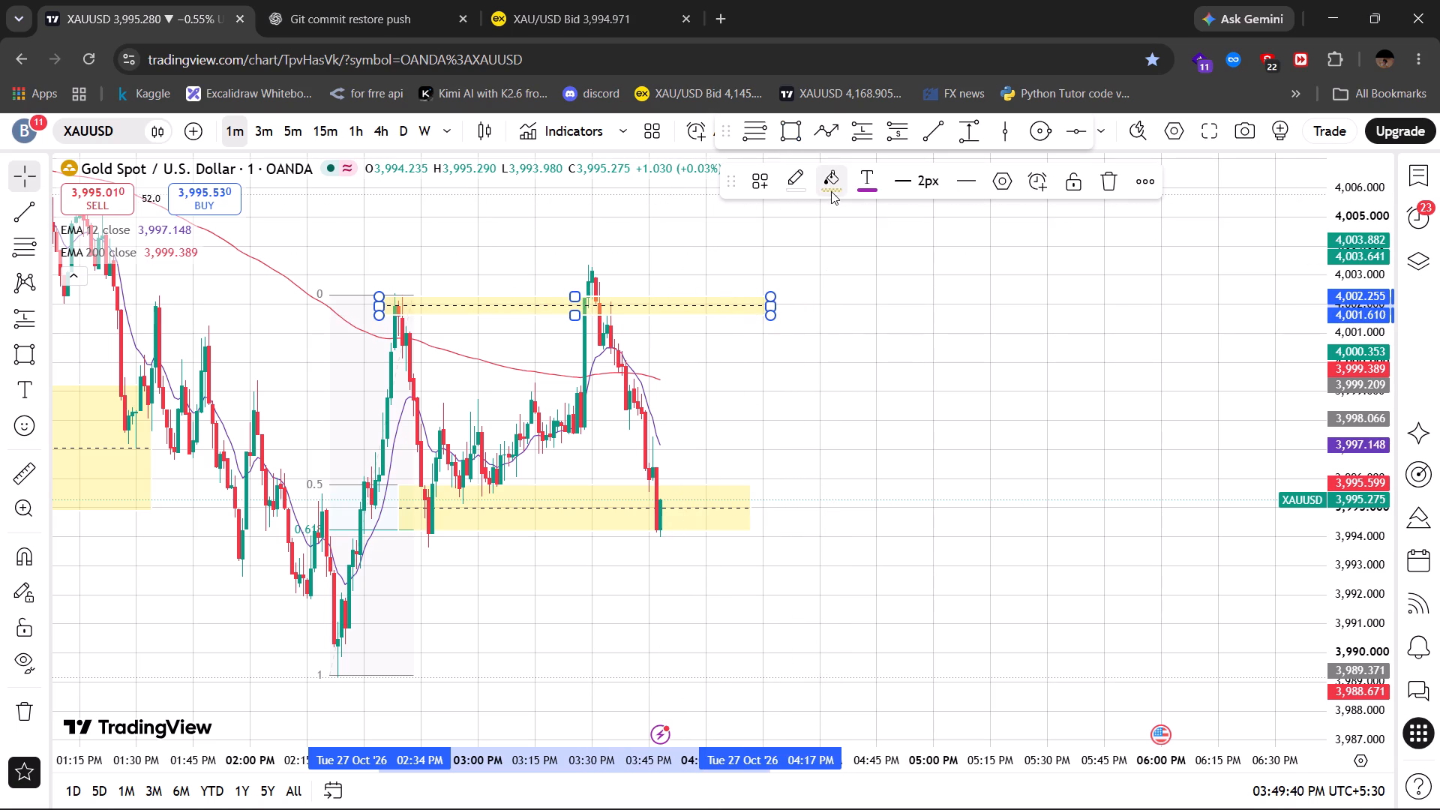
# Change the fill of the new rectangle at the swing high to red.
pyautogui.click(829, 187)
pyautogui.click(832, 248)
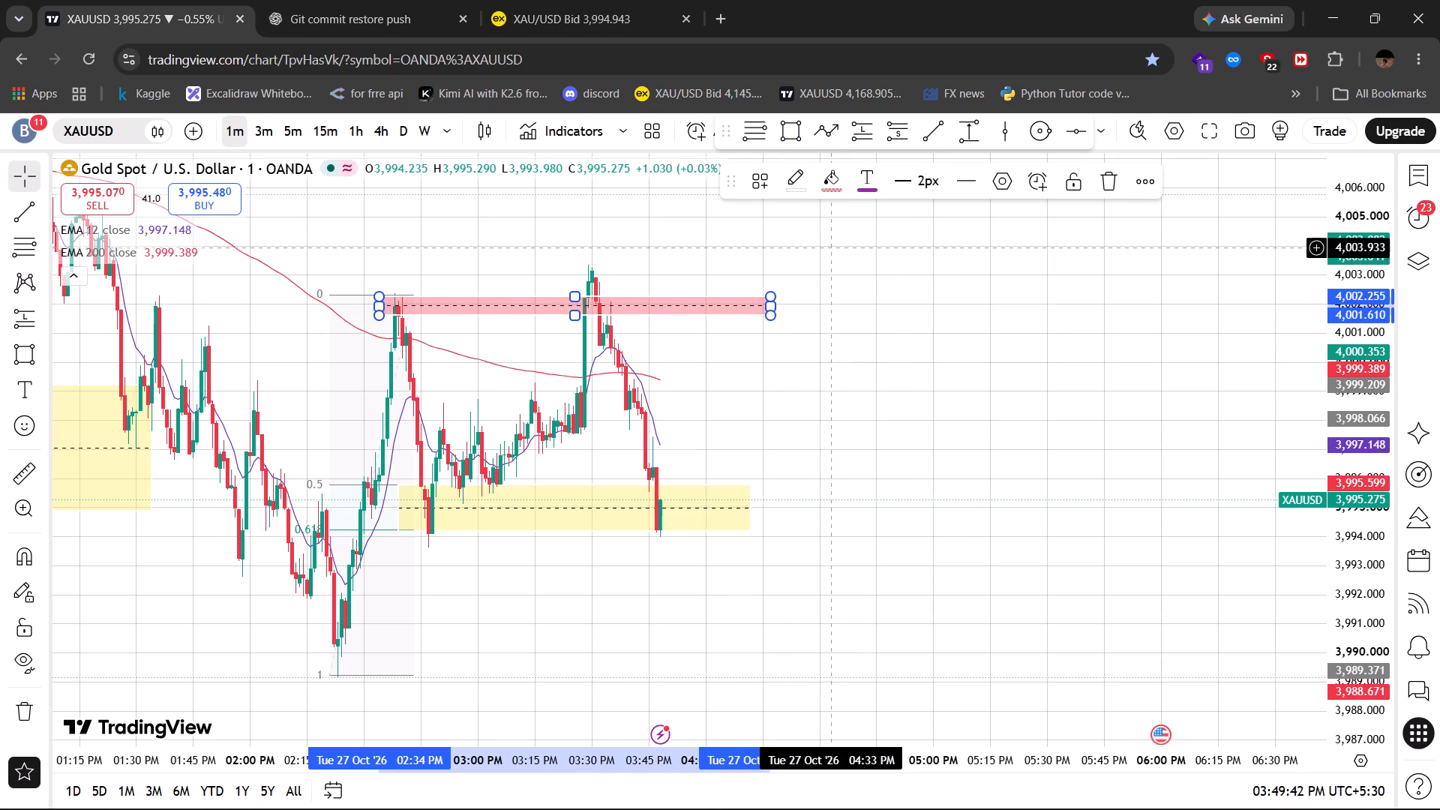
pyautogui.click(823, 273)
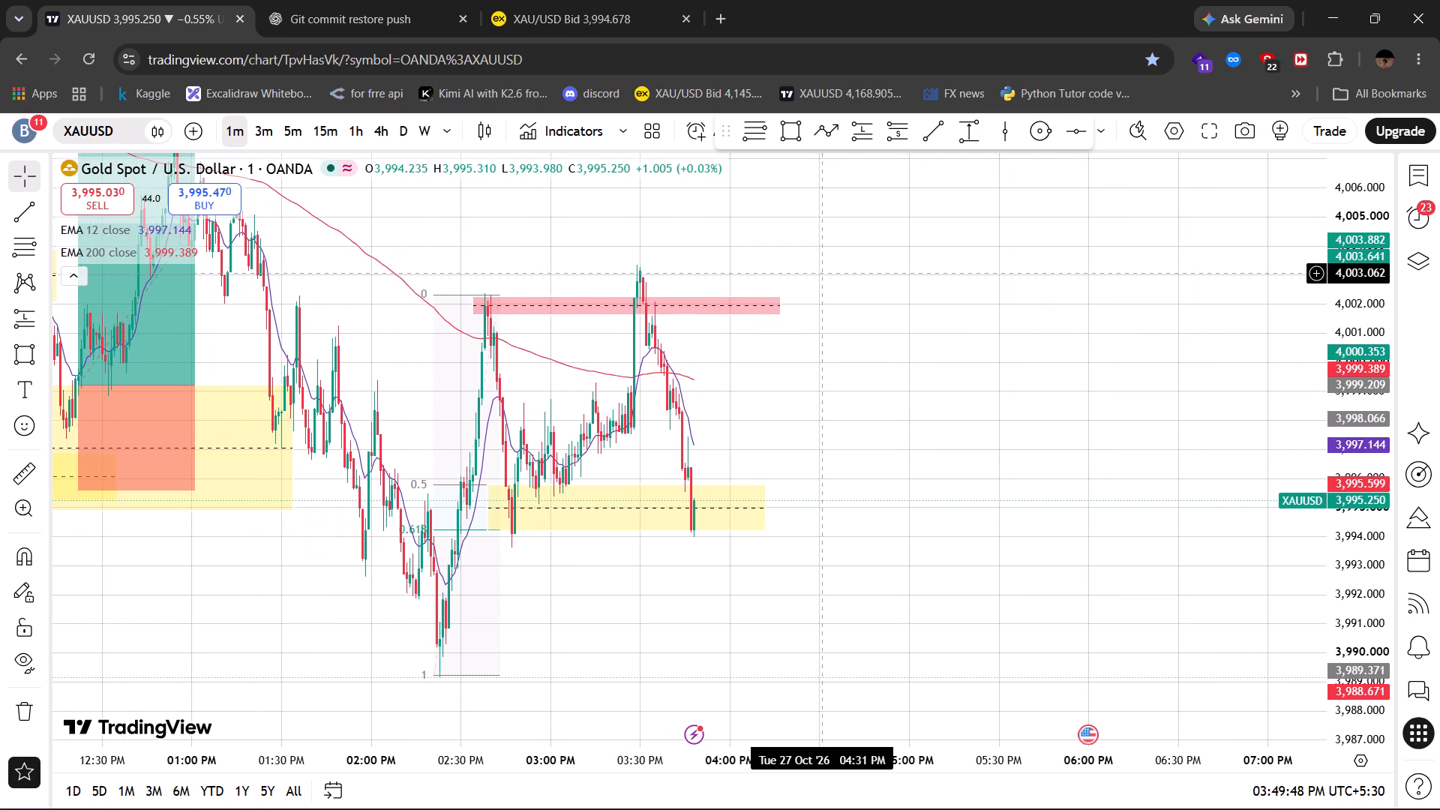
# Draw a thin red rectangle near the swing low, starting at about 3,990.26 and spanning about 02:22 PM to 04:50 PM.
pyautogui.hscroll(-1, 823, 273)
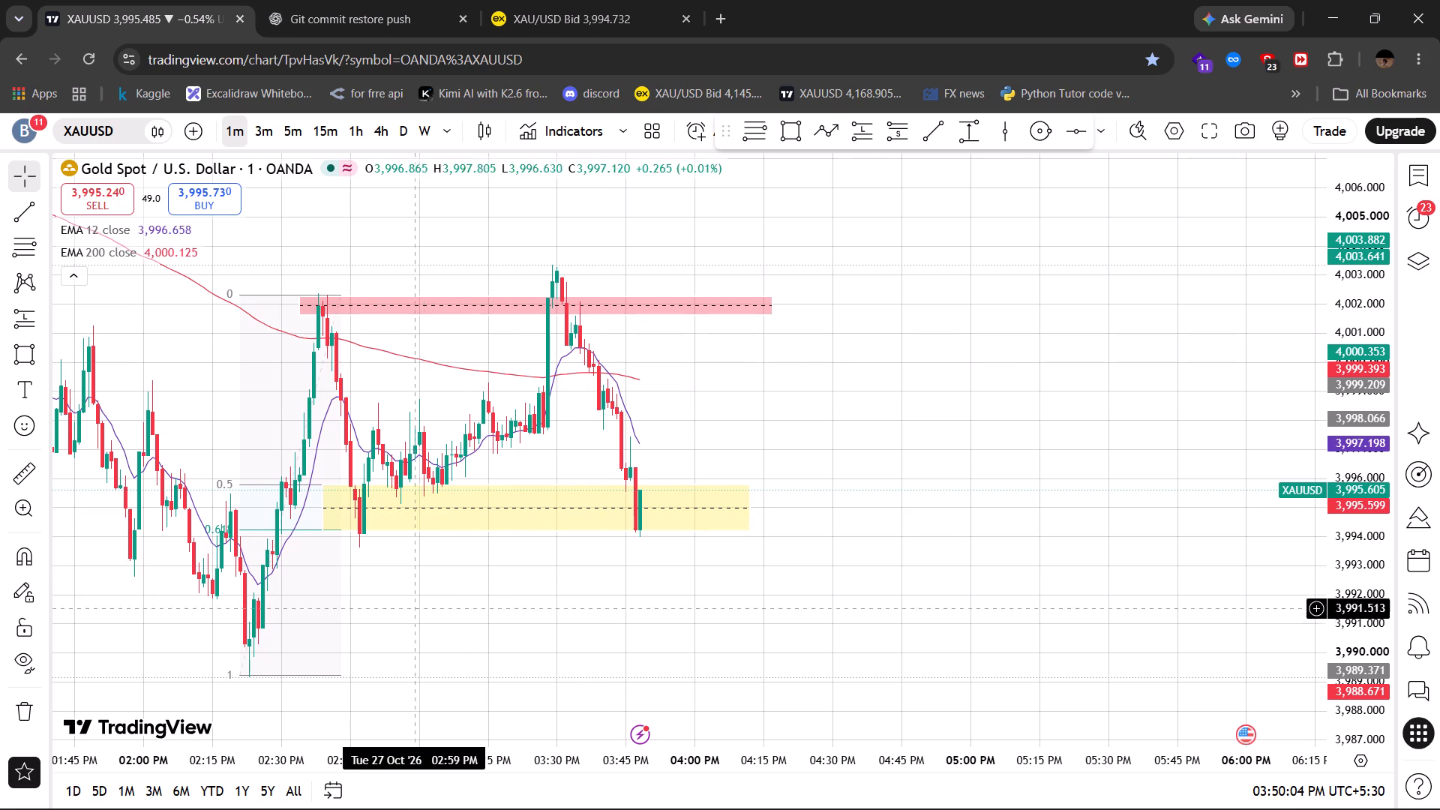
pyautogui.scroll(-1, 409, 654)
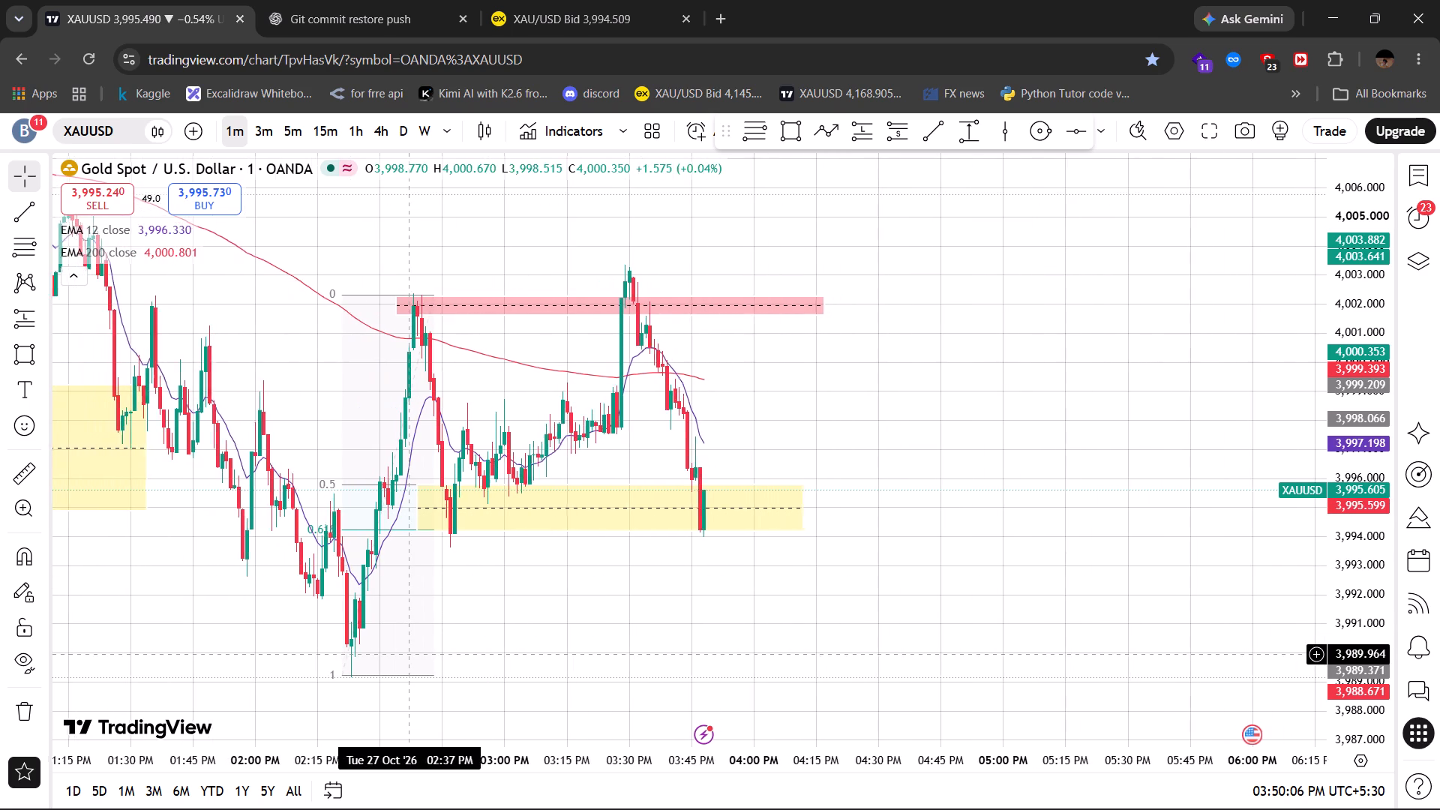
pyautogui.click(796, 145)
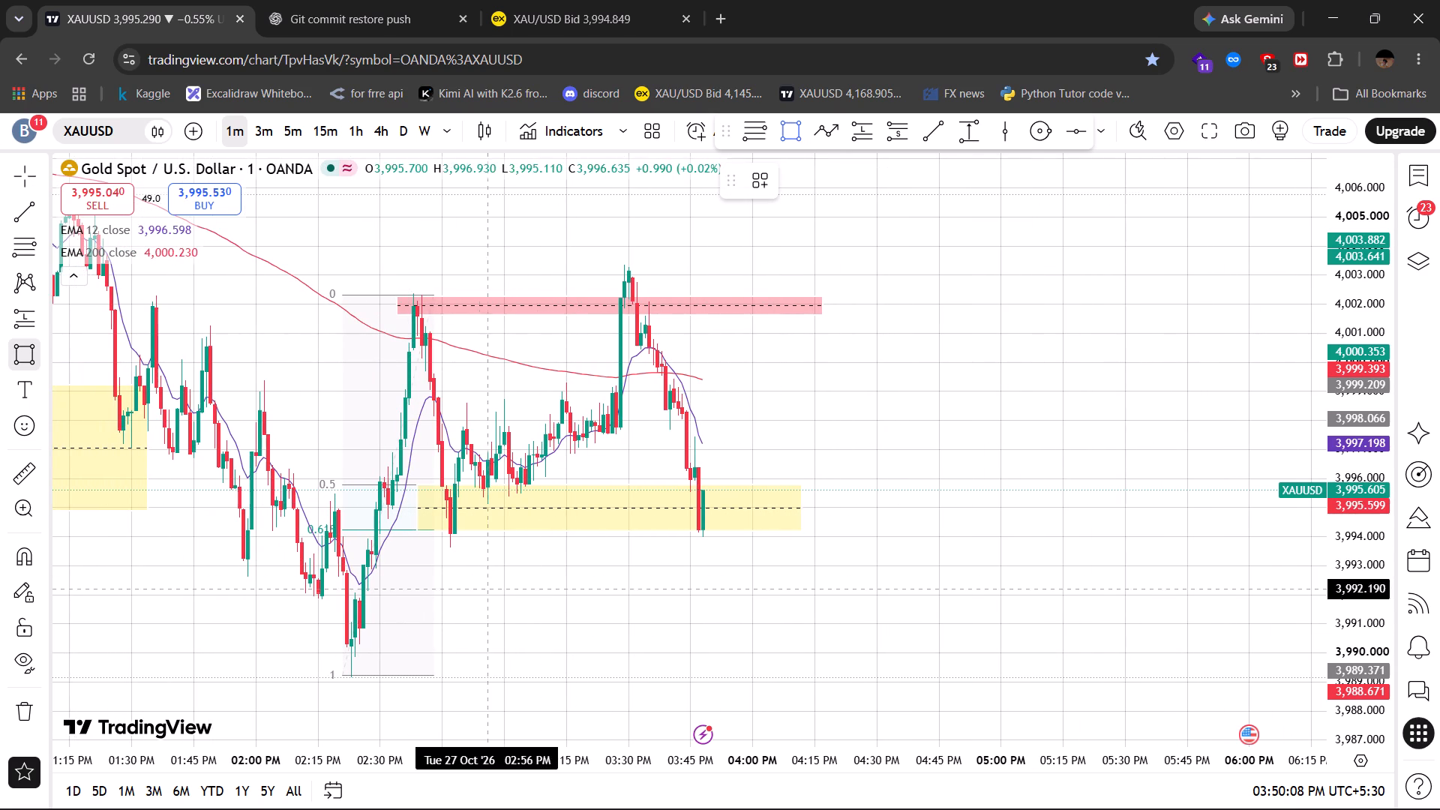
pyautogui.click(345, 645)
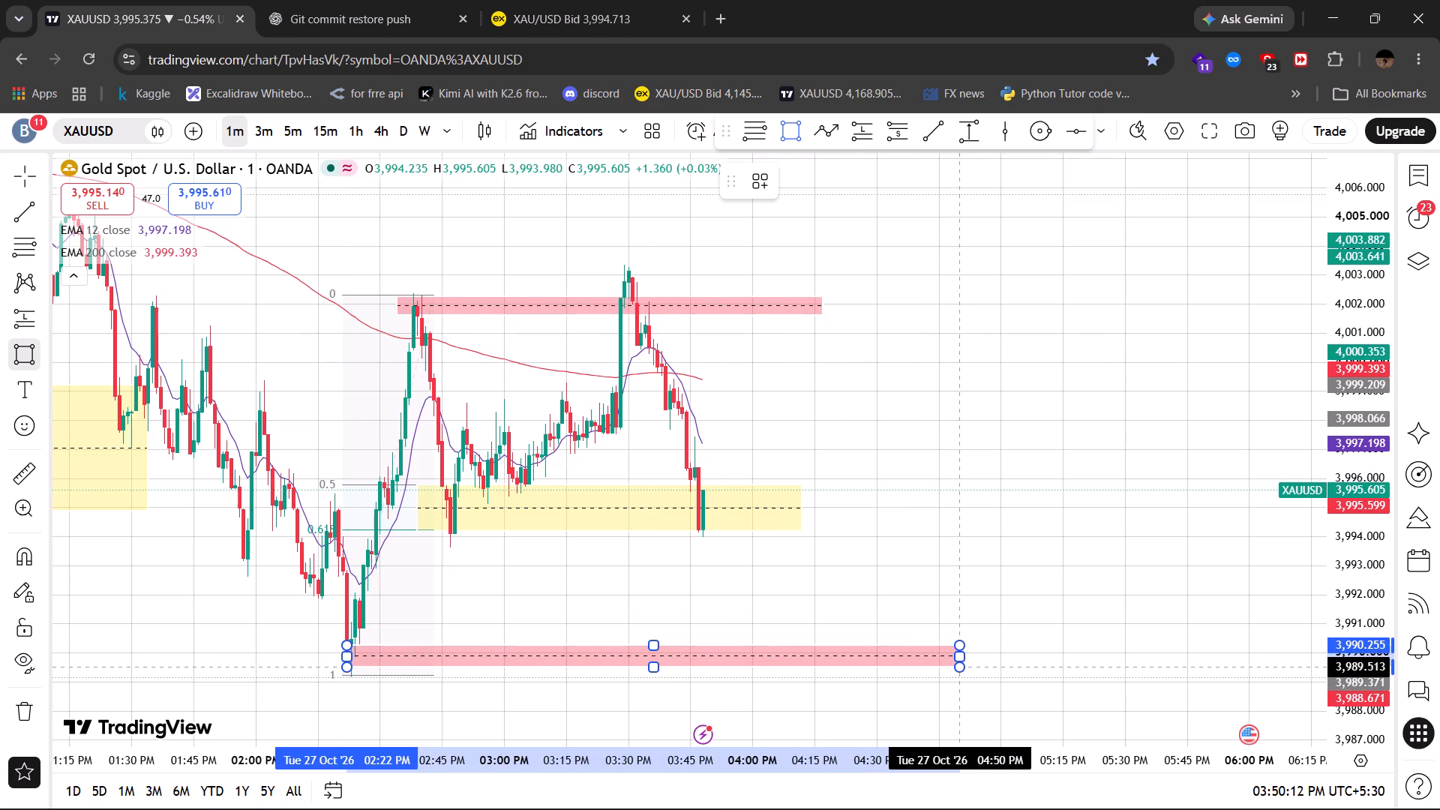
pyautogui.click(964, 660)
pyautogui.click(946, 568)
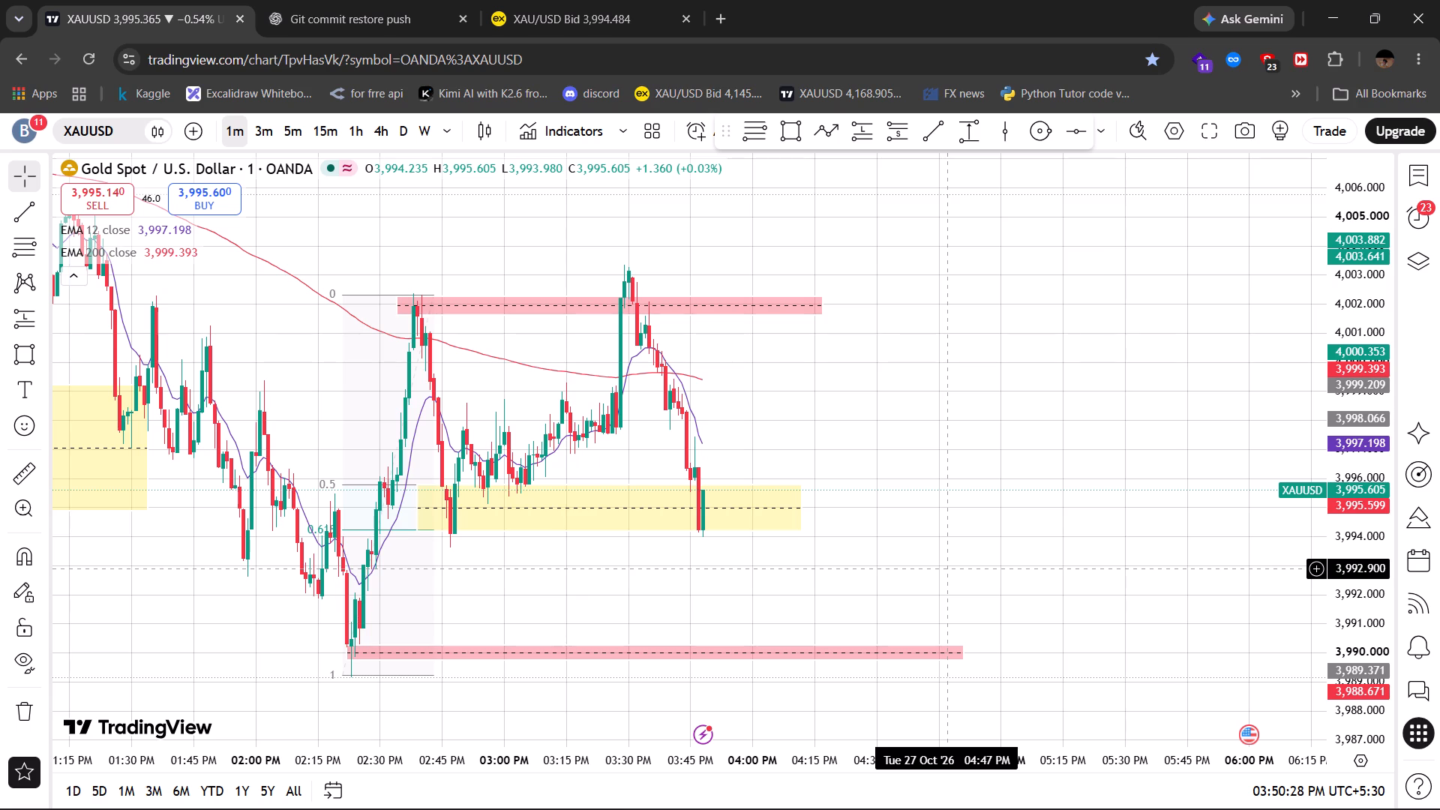
# Reload the chart page and accept the reload request.
pyautogui.moveTo(946, 568); pyautogui.dragTo(798, 621)
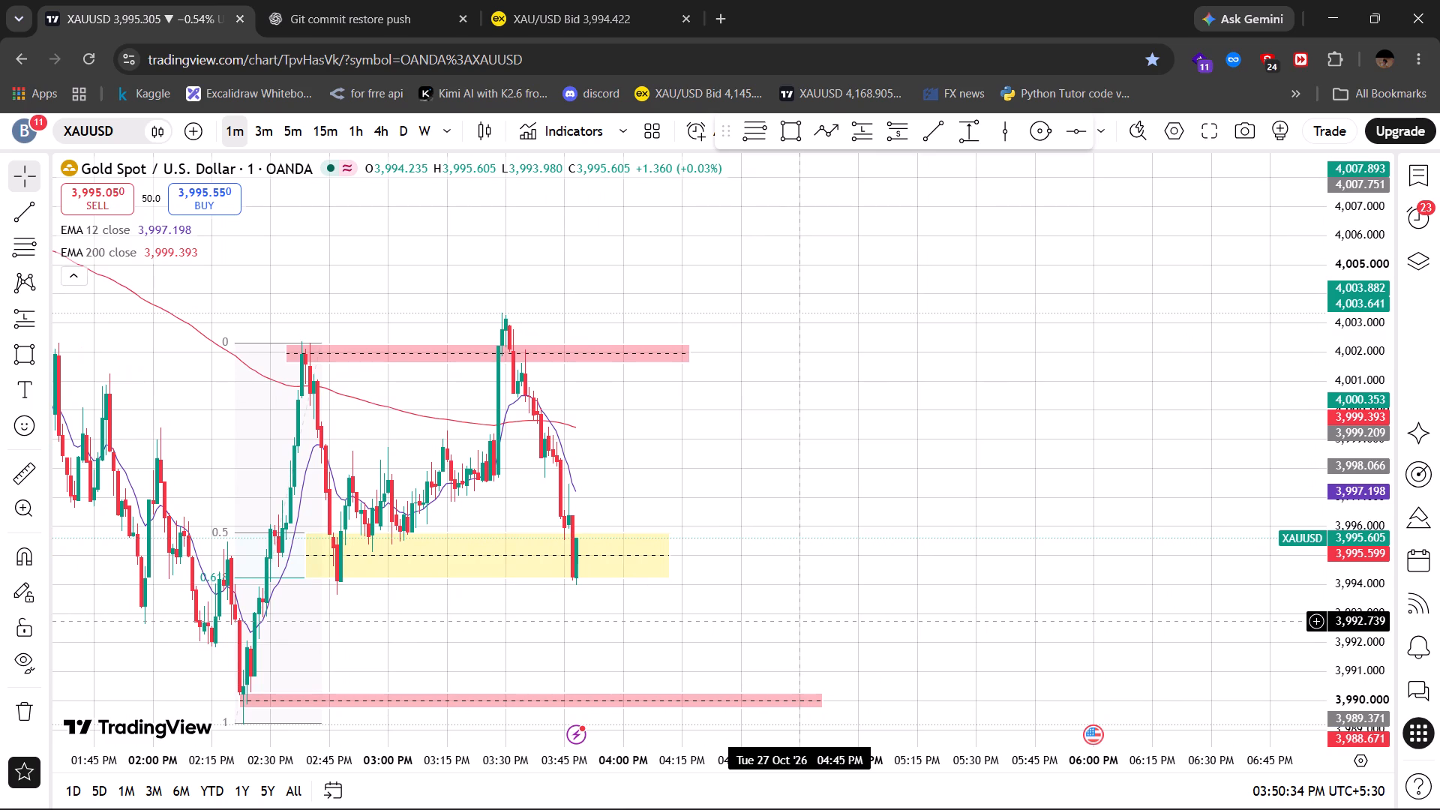
pyautogui.click(78, 54)
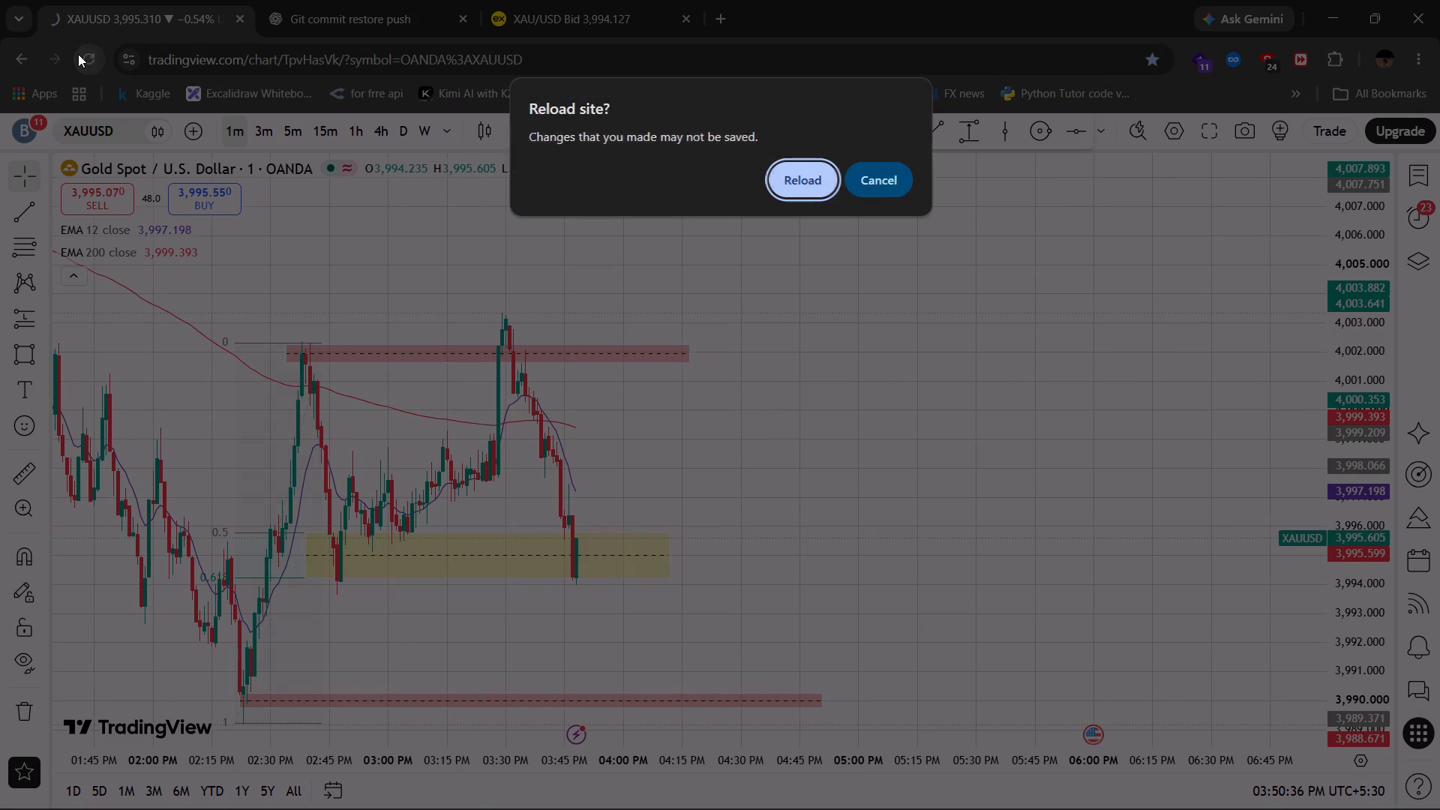
pyautogui.click(783, 178)
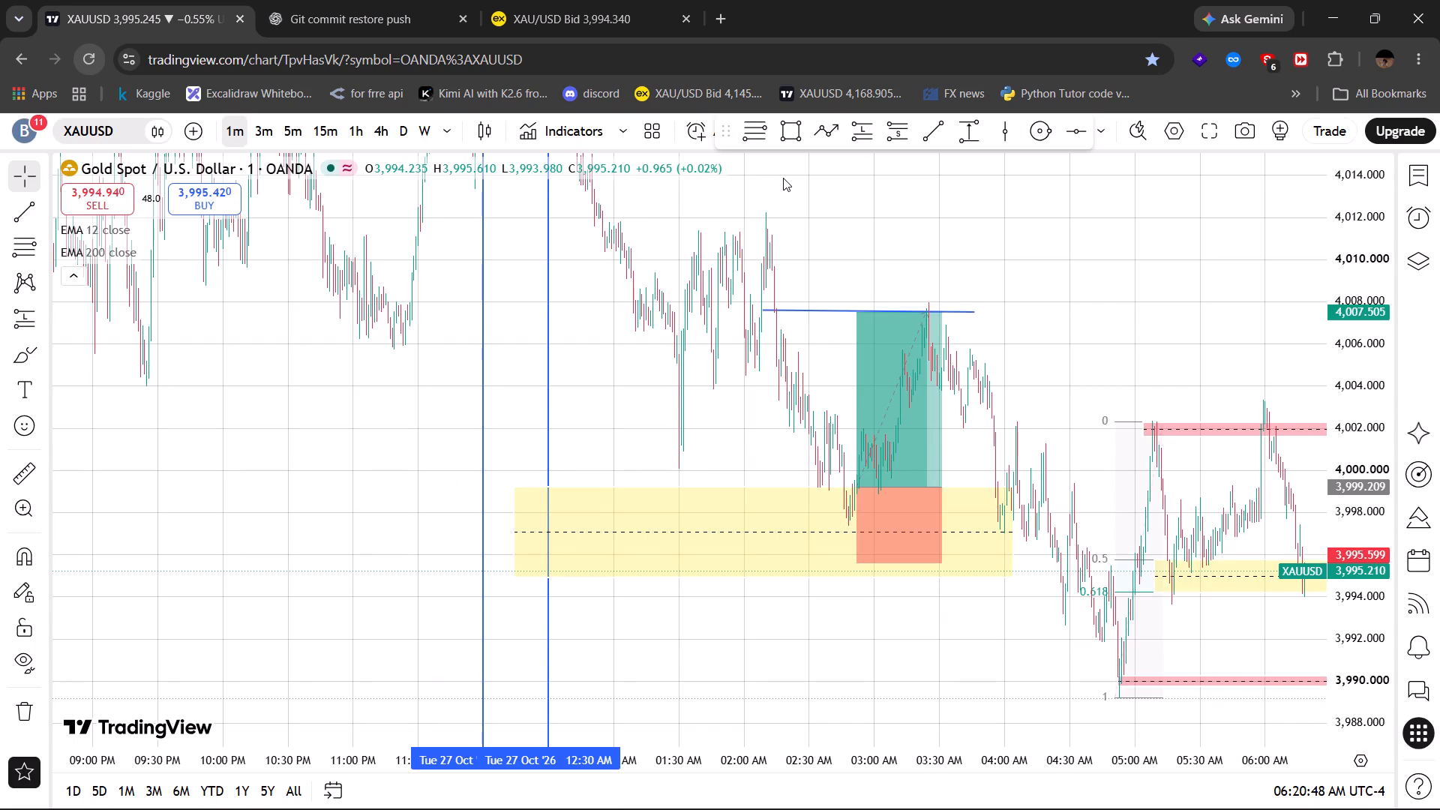
pyautogui.click(783, 178)
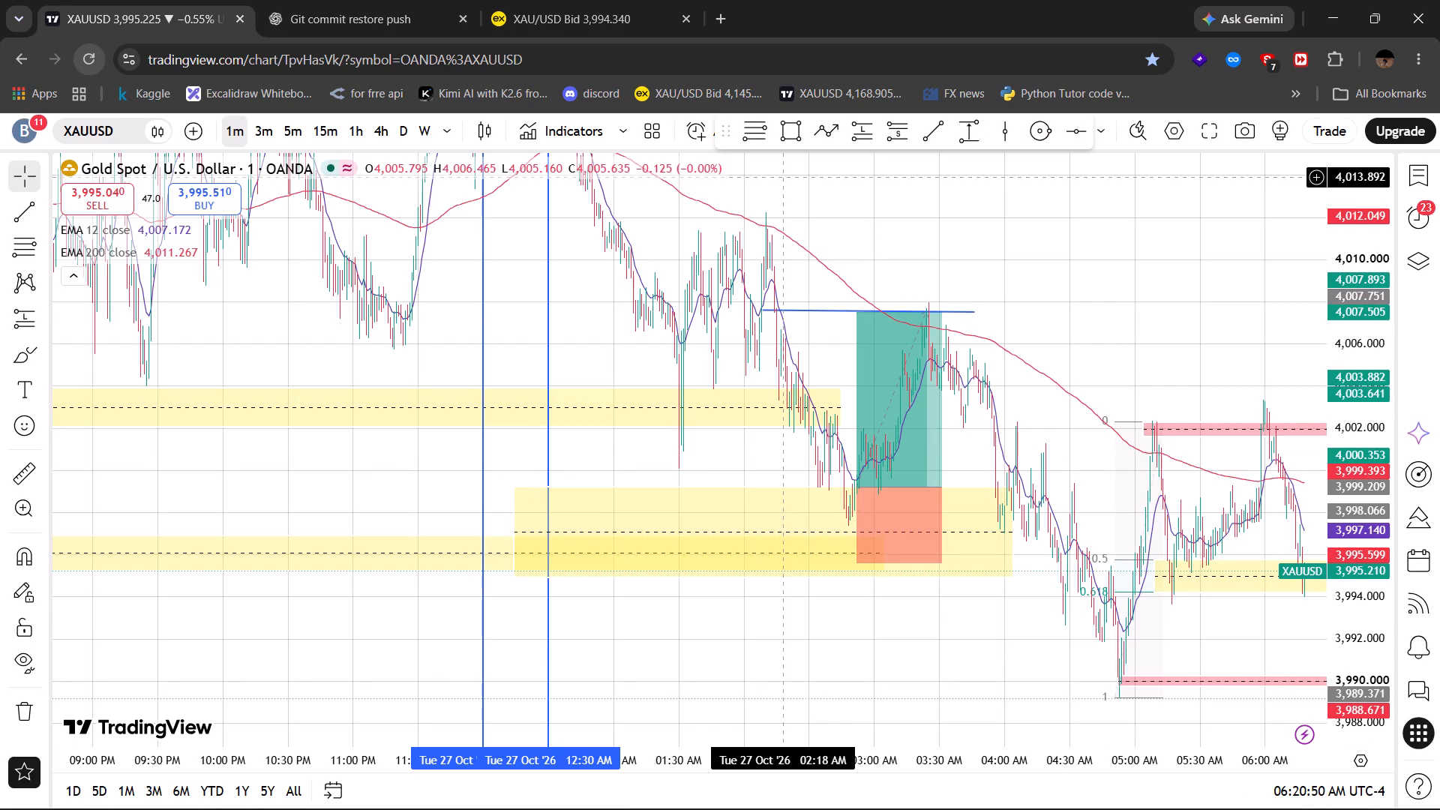
# Examine the latest price action around the yellow entry zone and the red high and low zones.
pyautogui.click(916, 238)
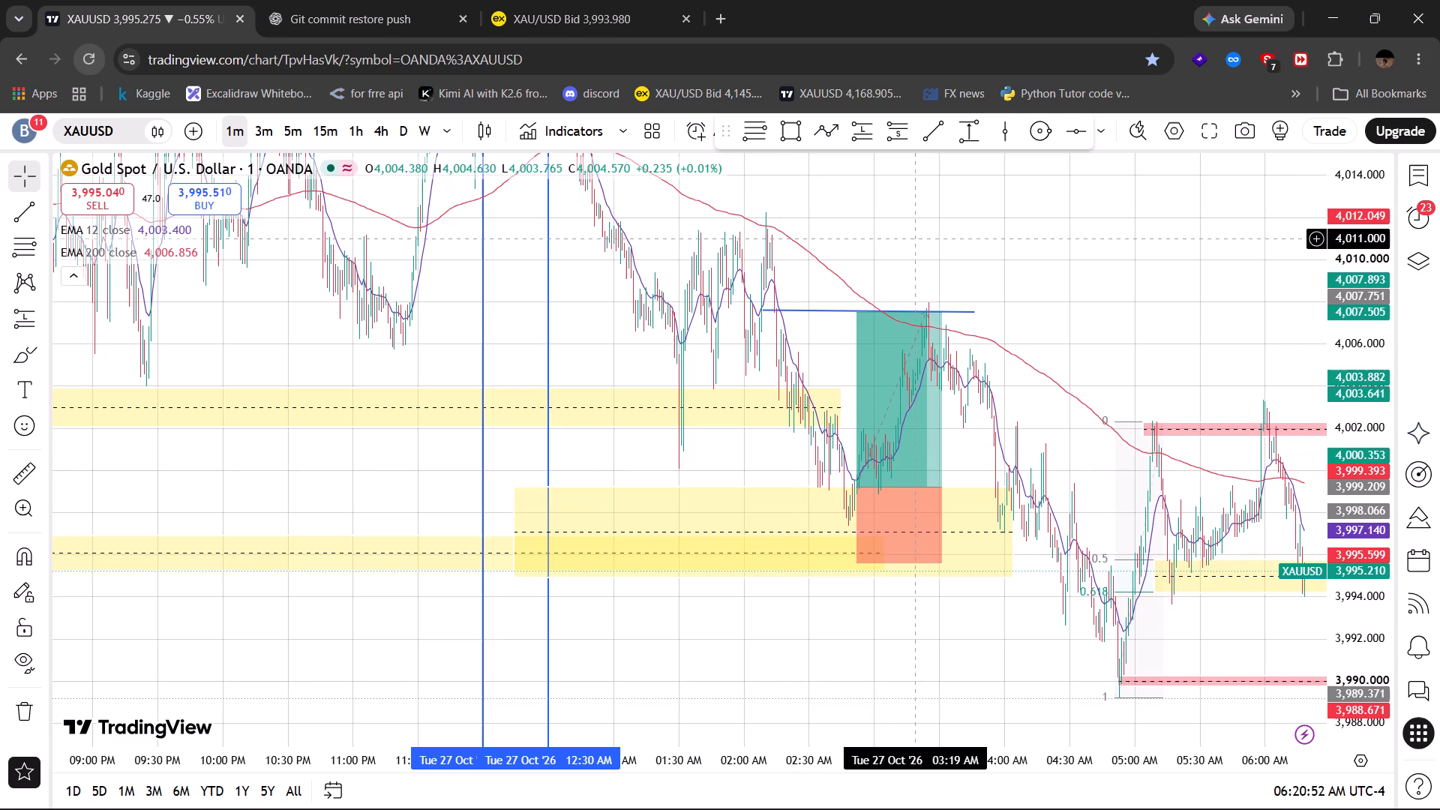
pyautogui.moveTo(916, 238); pyautogui.dragTo(628, 277)
pyautogui.moveTo(920, 284); pyautogui.dragTo(513, 331)
pyautogui.moveTo(1335, 462); pyautogui.dragTo(1340, 654)
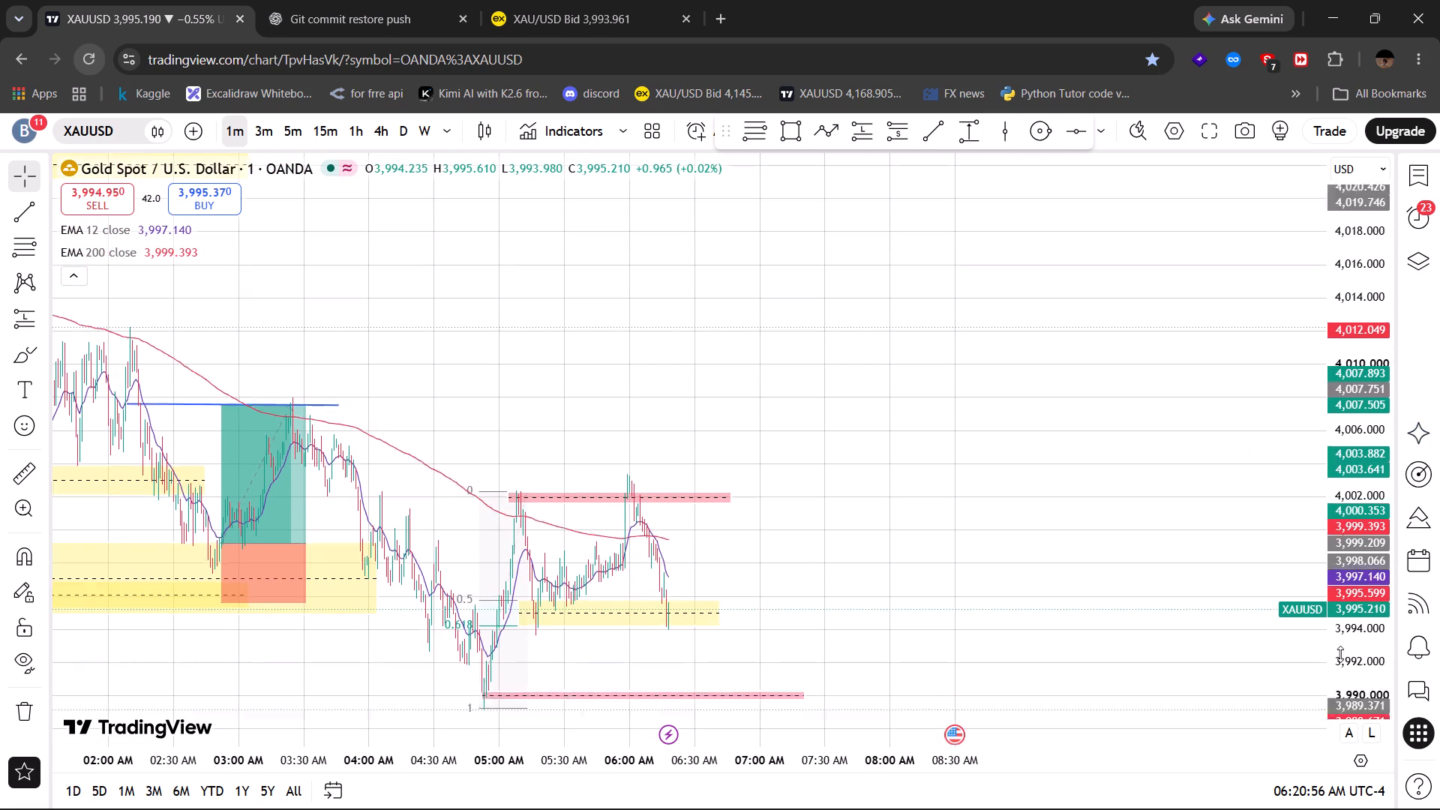
pyautogui.moveTo(1340, 654); pyautogui.dragTo(1304, 783)
pyautogui.moveTo(1366, 455); pyautogui.dragTo(1345, 351)
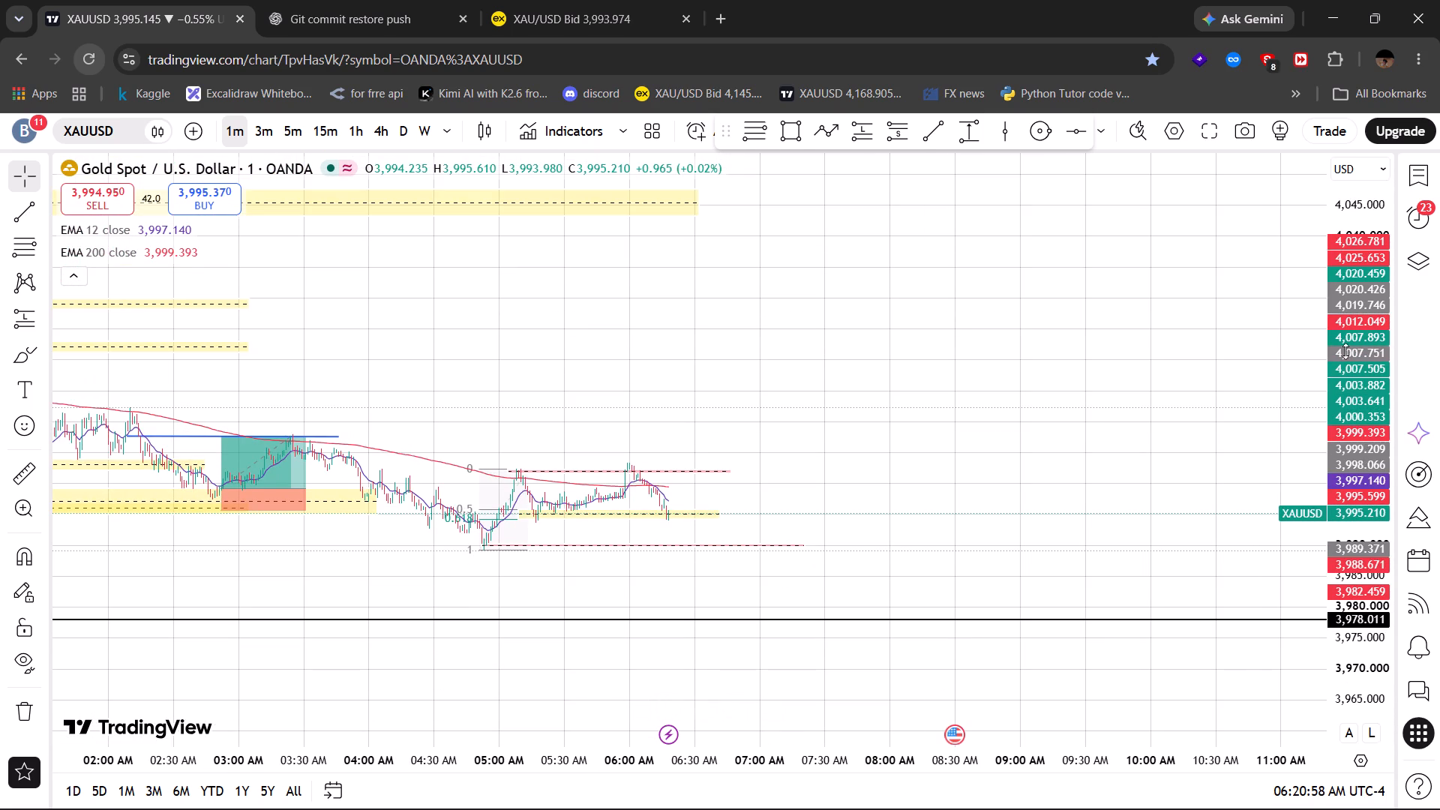
pyautogui.moveTo(1345, 351); pyautogui.dragTo(1314, 9)
pyautogui.moveTo(1358, 448); pyautogui.dragTo(1369, 245)
pyautogui.moveTo(678, 749); pyautogui.dragTo(292, 778)
pyautogui.click(366, 650)
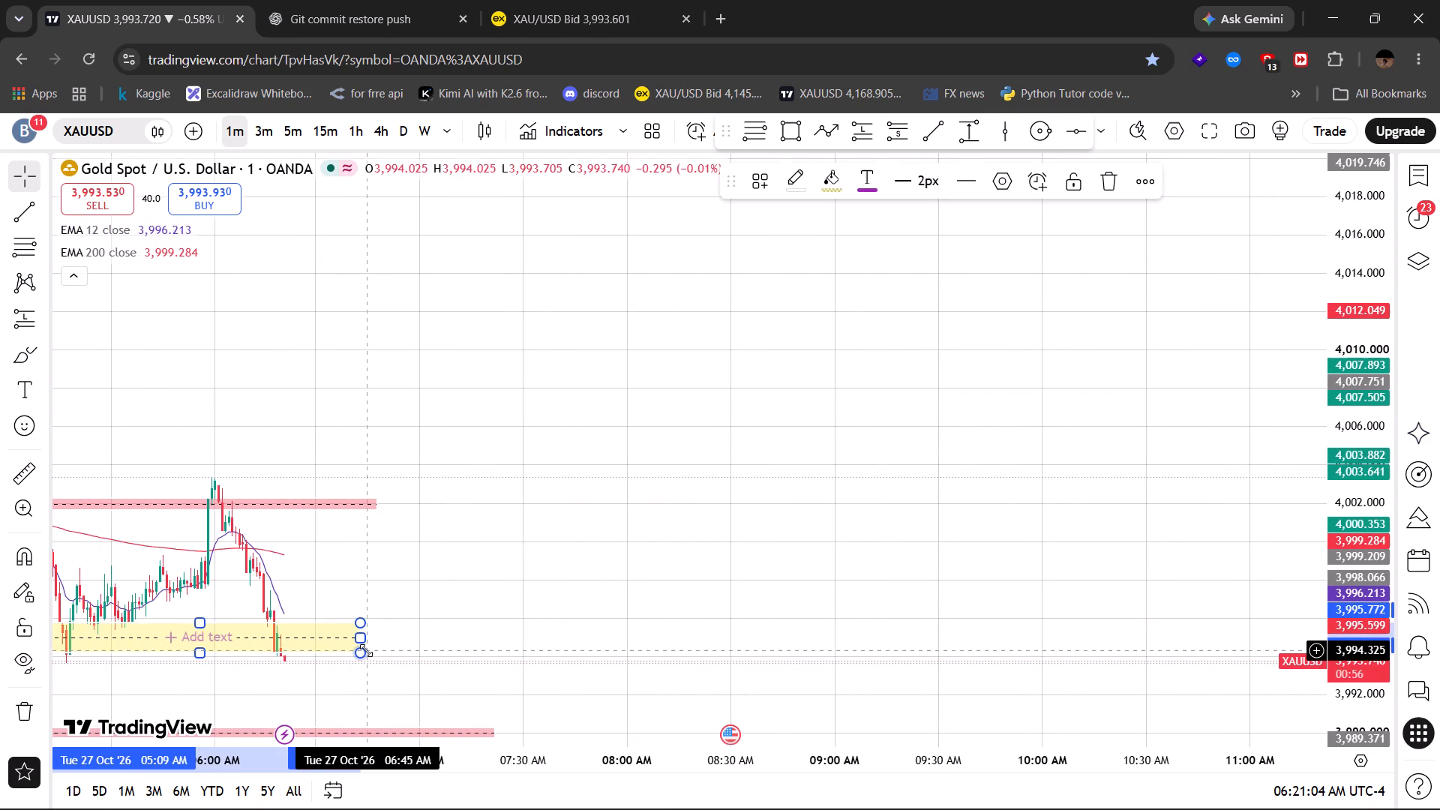
pyautogui.moveTo(454, 619); pyautogui.dragTo(826, 426)
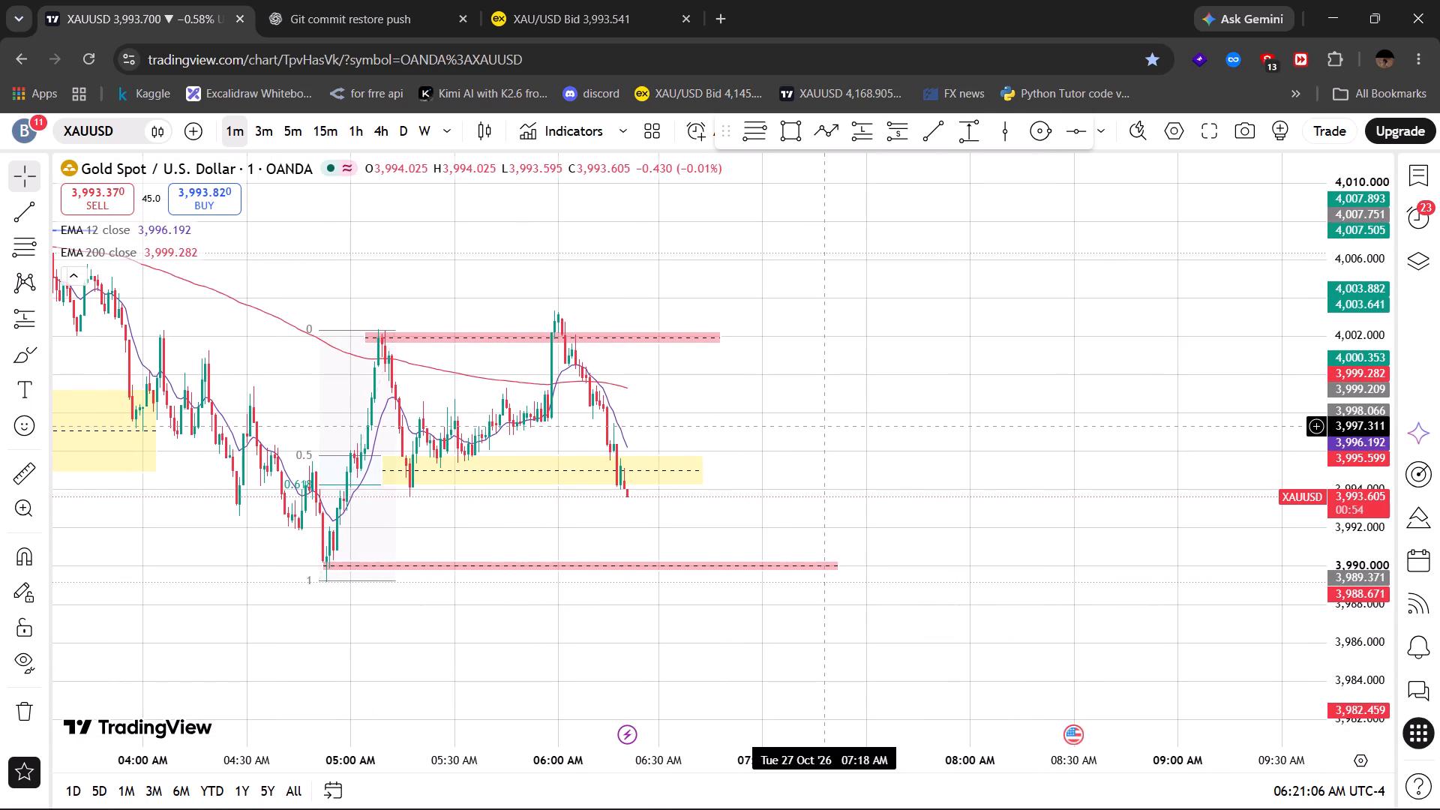
pyautogui.moveTo(594, 757); pyautogui.dragTo(373, 761)
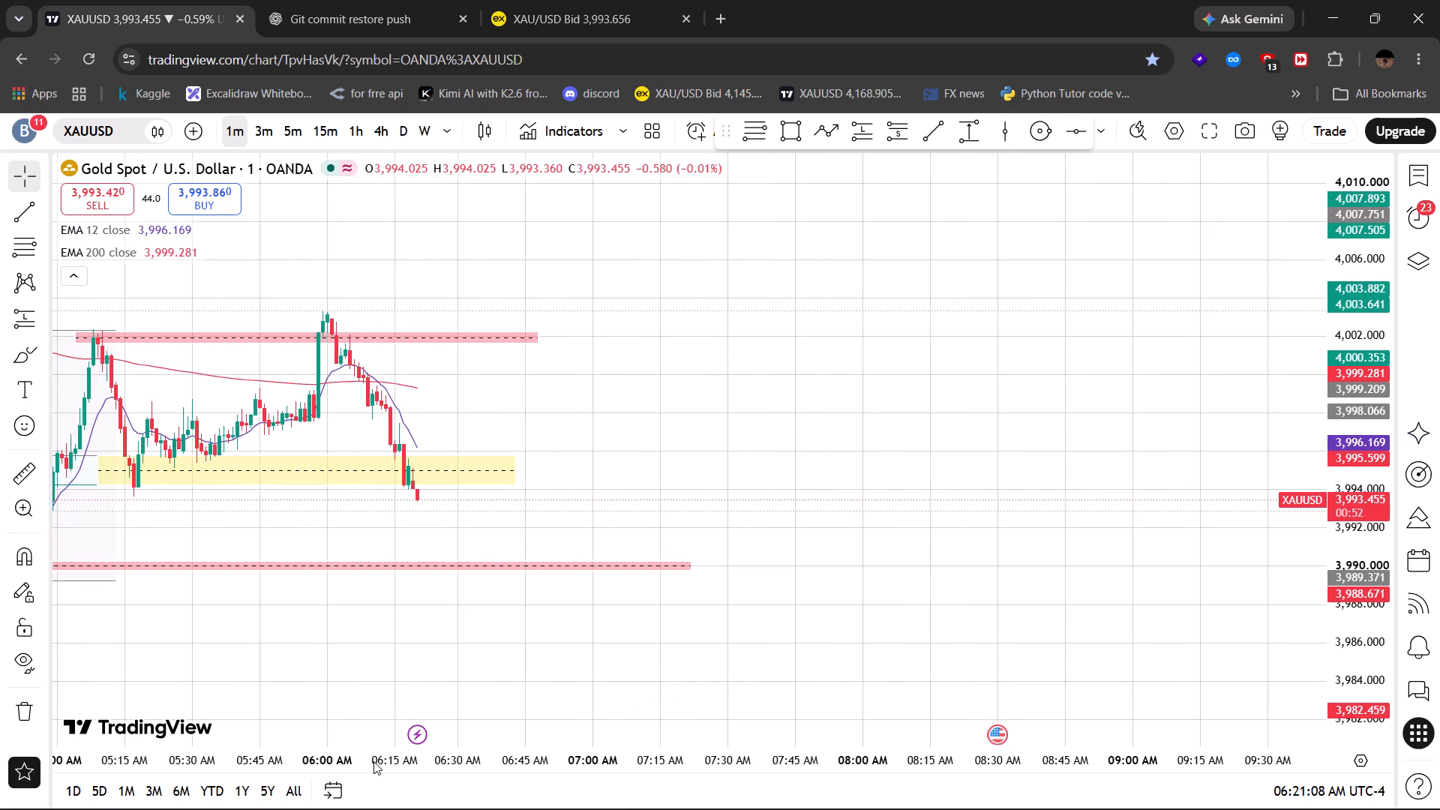
pyautogui.moveTo(460, 757); pyautogui.dragTo(349, 776)
pyautogui.moveTo(713, 422); pyautogui.dragTo(1168, 304)
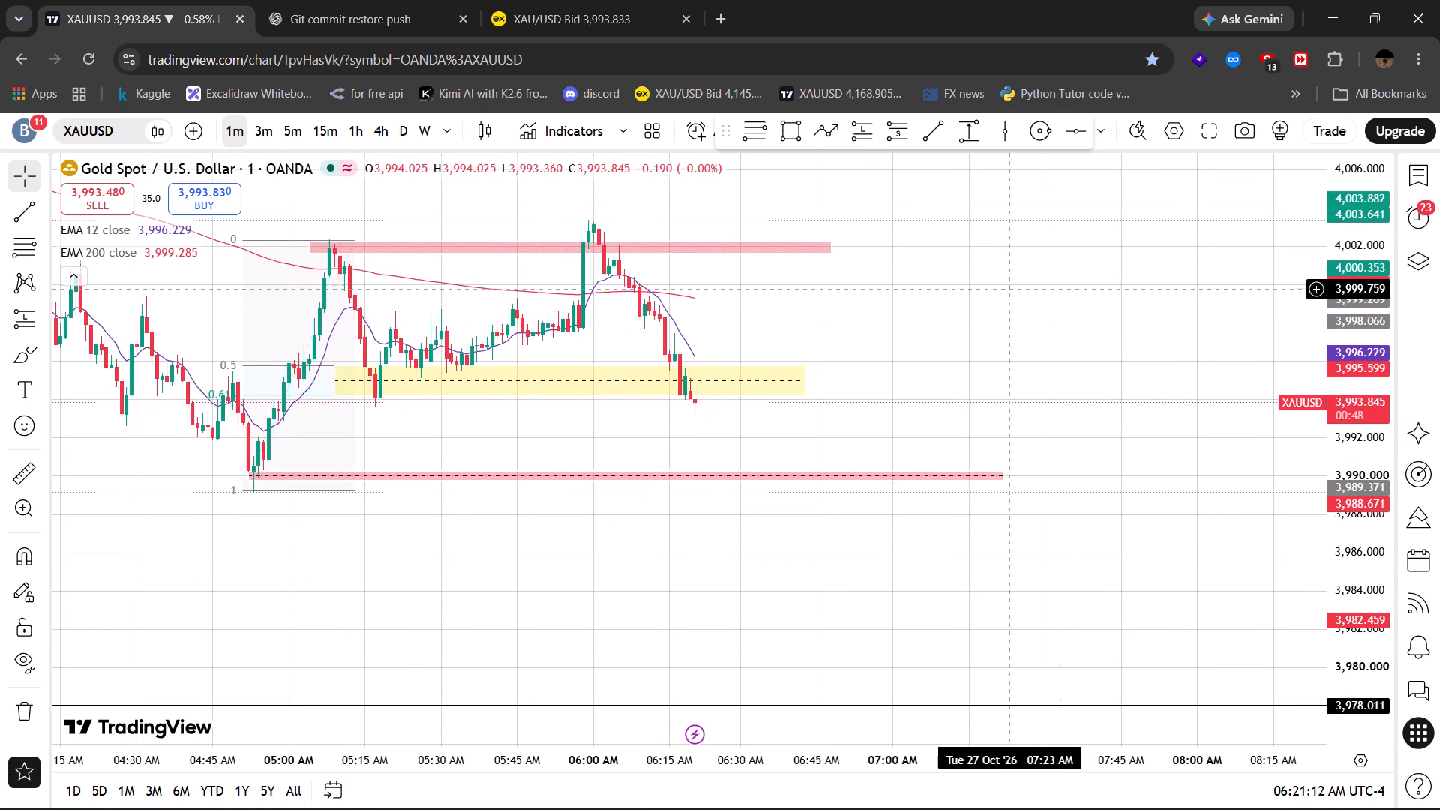
pyautogui.moveTo(973, 304); pyautogui.dragTo(1008, 505)
pyautogui.moveTo(1347, 478); pyautogui.dragTo(1294, 138)
pyautogui.moveTo(997, 445); pyautogui.dragTo(1025, 329)
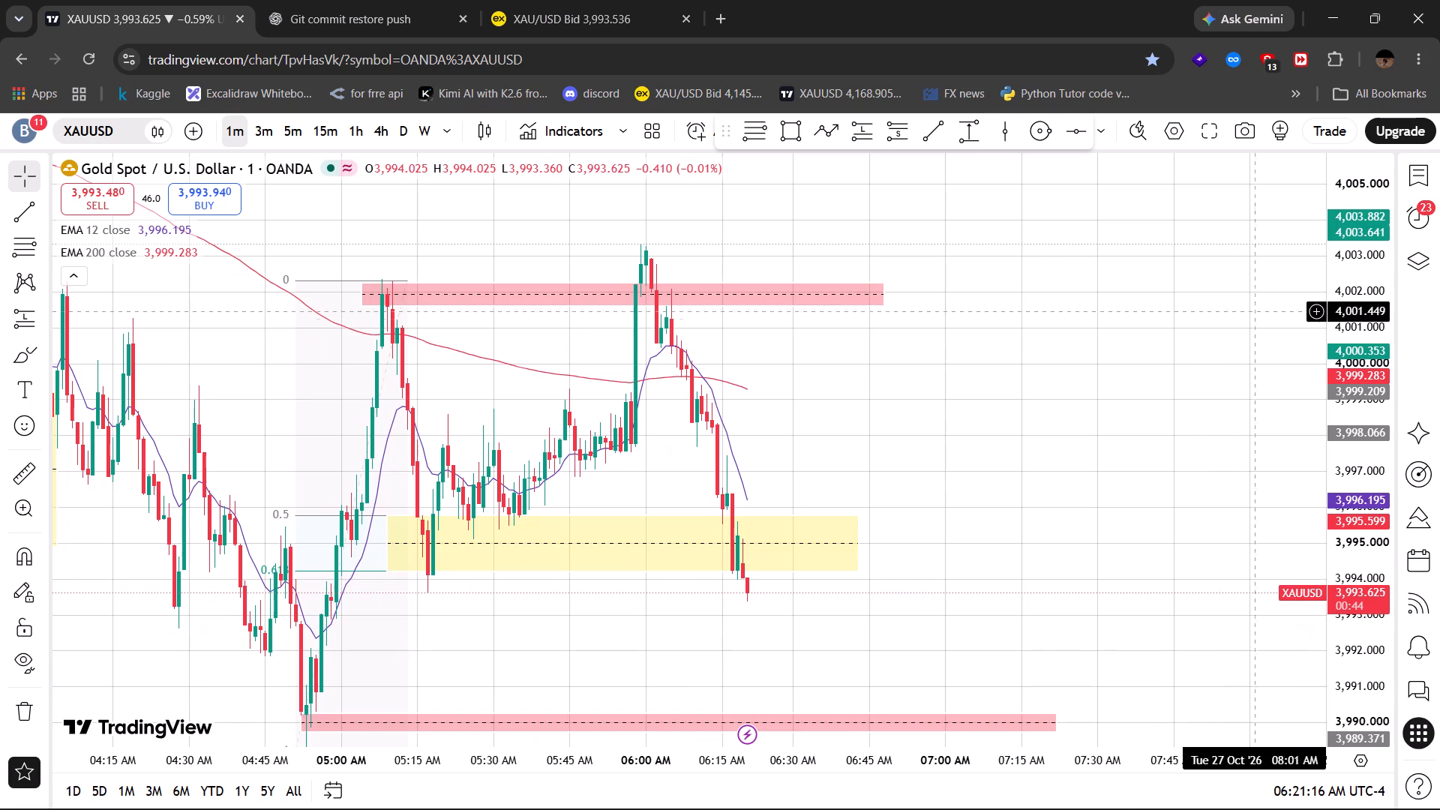
pyautogui.moveTo(1331, 360); pyautogui.dragTo(1322, 283)
pyautogui.moveTo(1147, 351); pyautogui.dragTo(1147, 283)
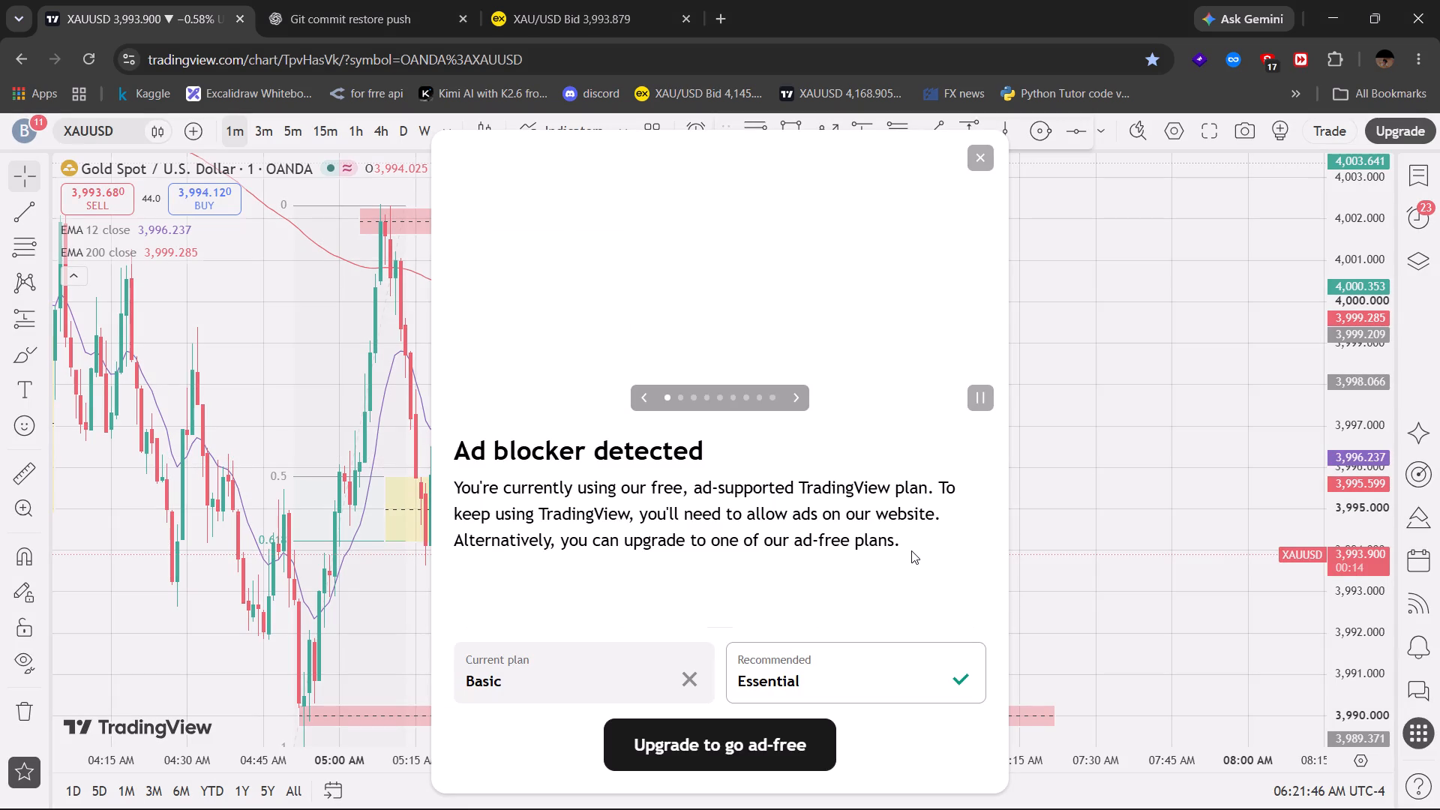
# Dismiss the ad blocker notice covering the chart.
pyautogui.scroll(-1, 911, 550)
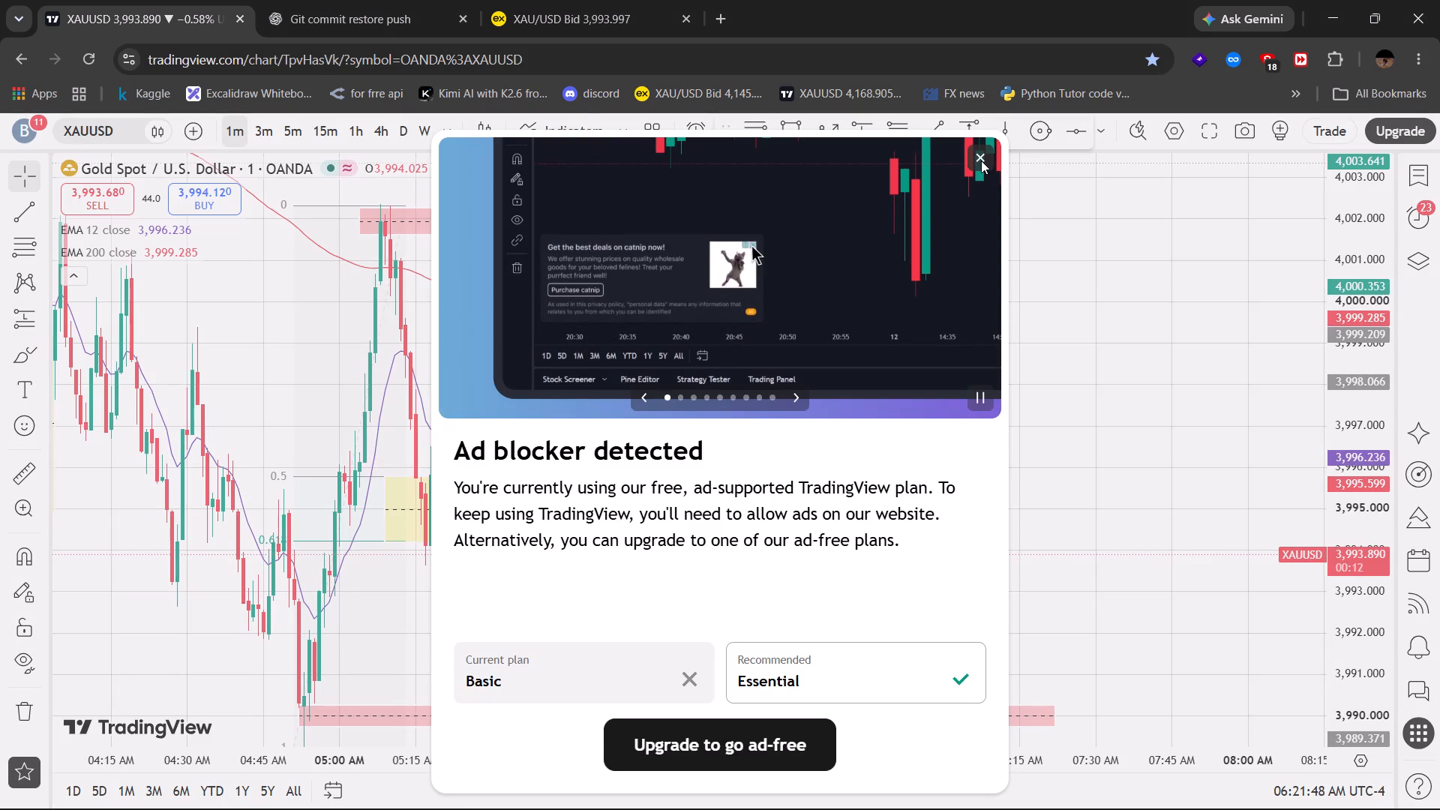
pyautogui.click(978, 160)
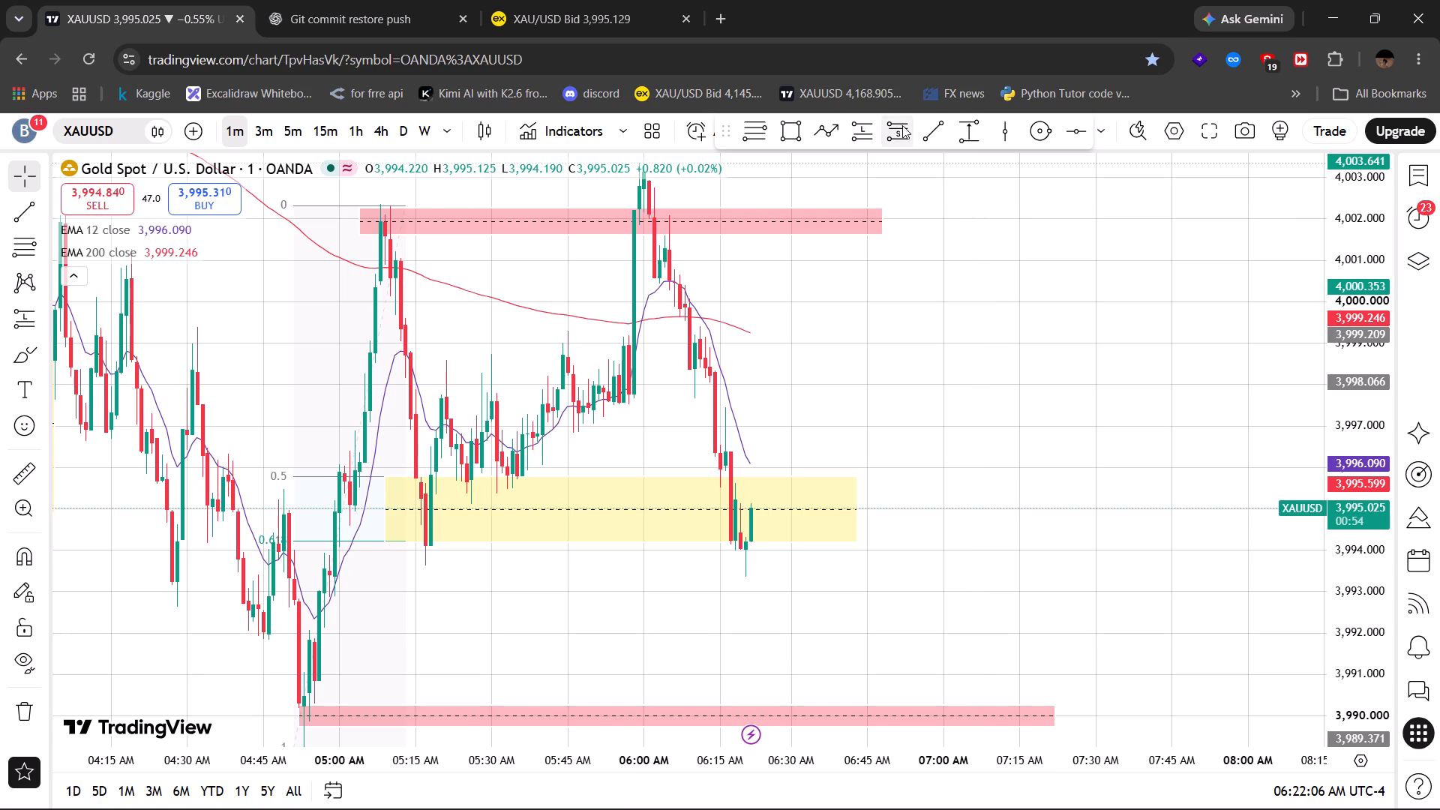
# Place a long position in the yellow zone with entry at about 3,995.0 and its target extended to about 4,001.64, below the upper red zone.
pyautogui.click(853, 146)
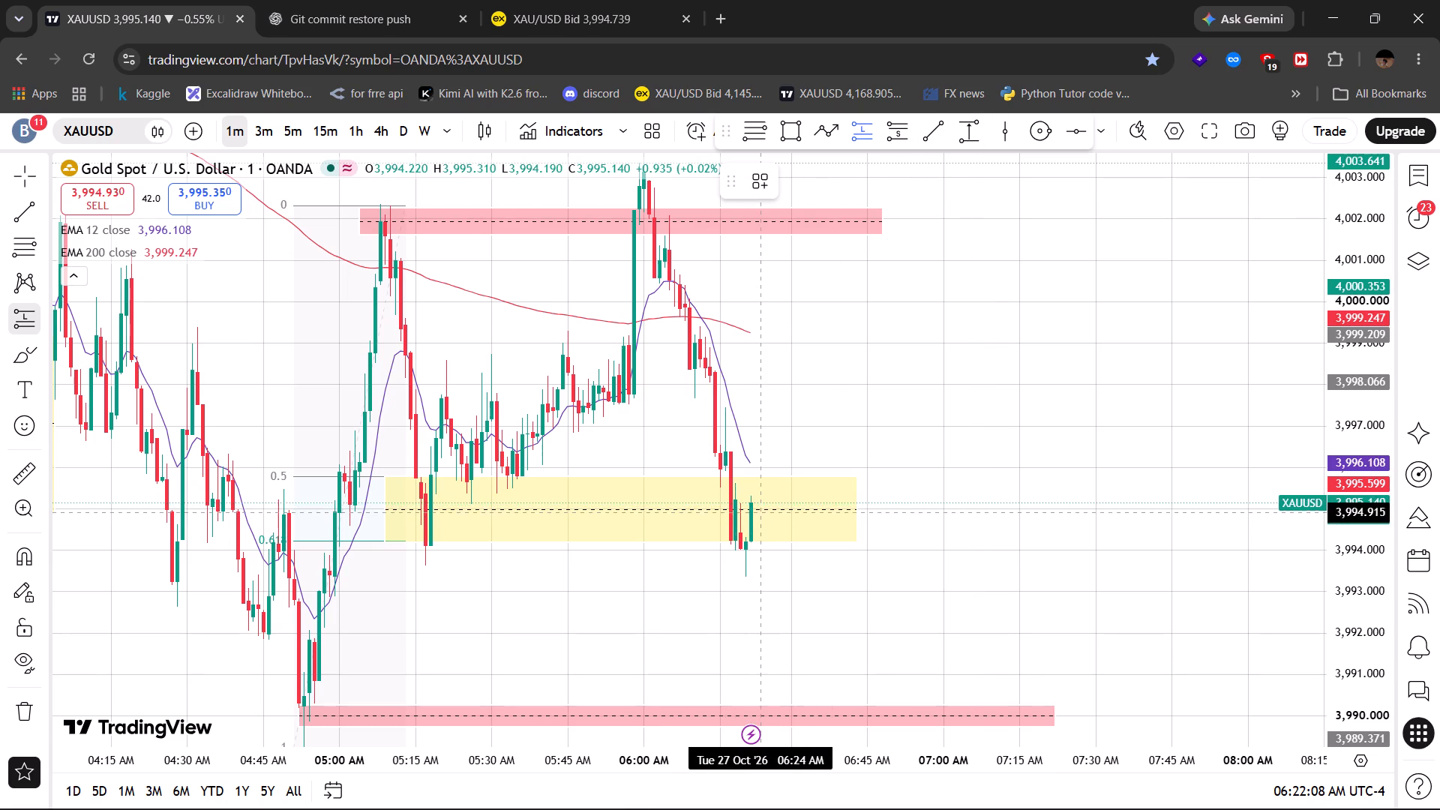
pyautogui.click(760, 508)
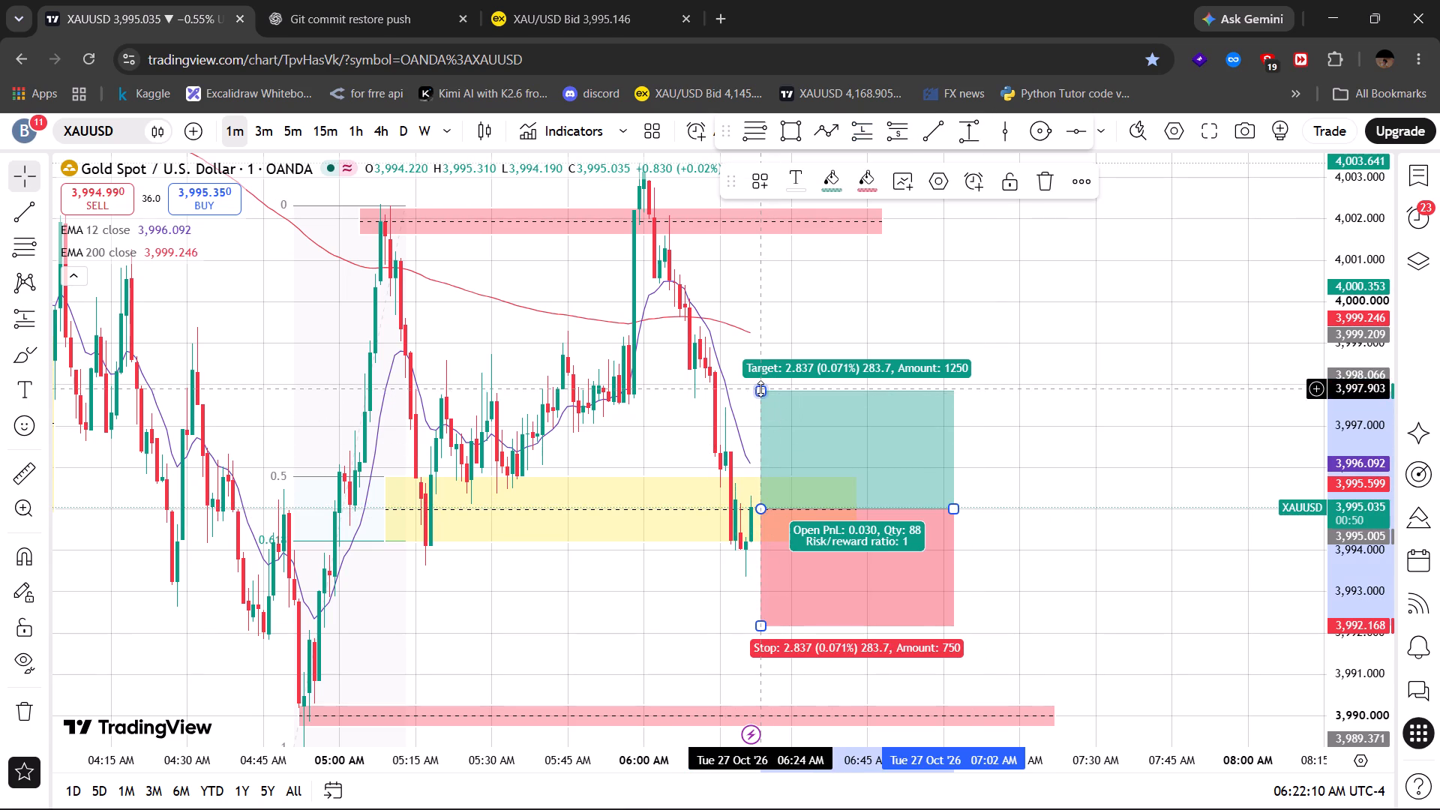
pyautogui.moveTo(760, 388); pyautogui.dragTo(760, 259)
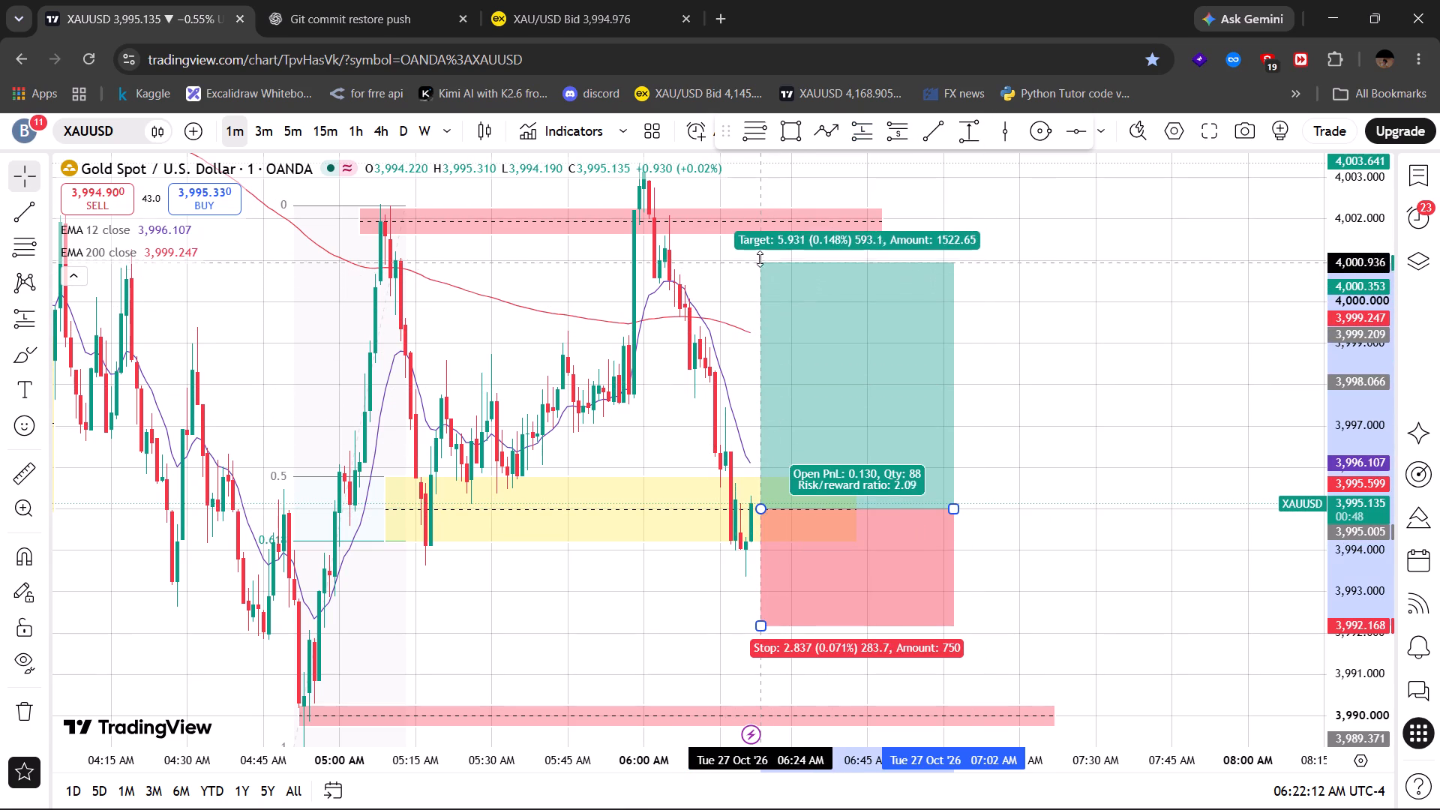
pyautogui.moveTo(760, 259); pyautogui.dragTo(762, 234)
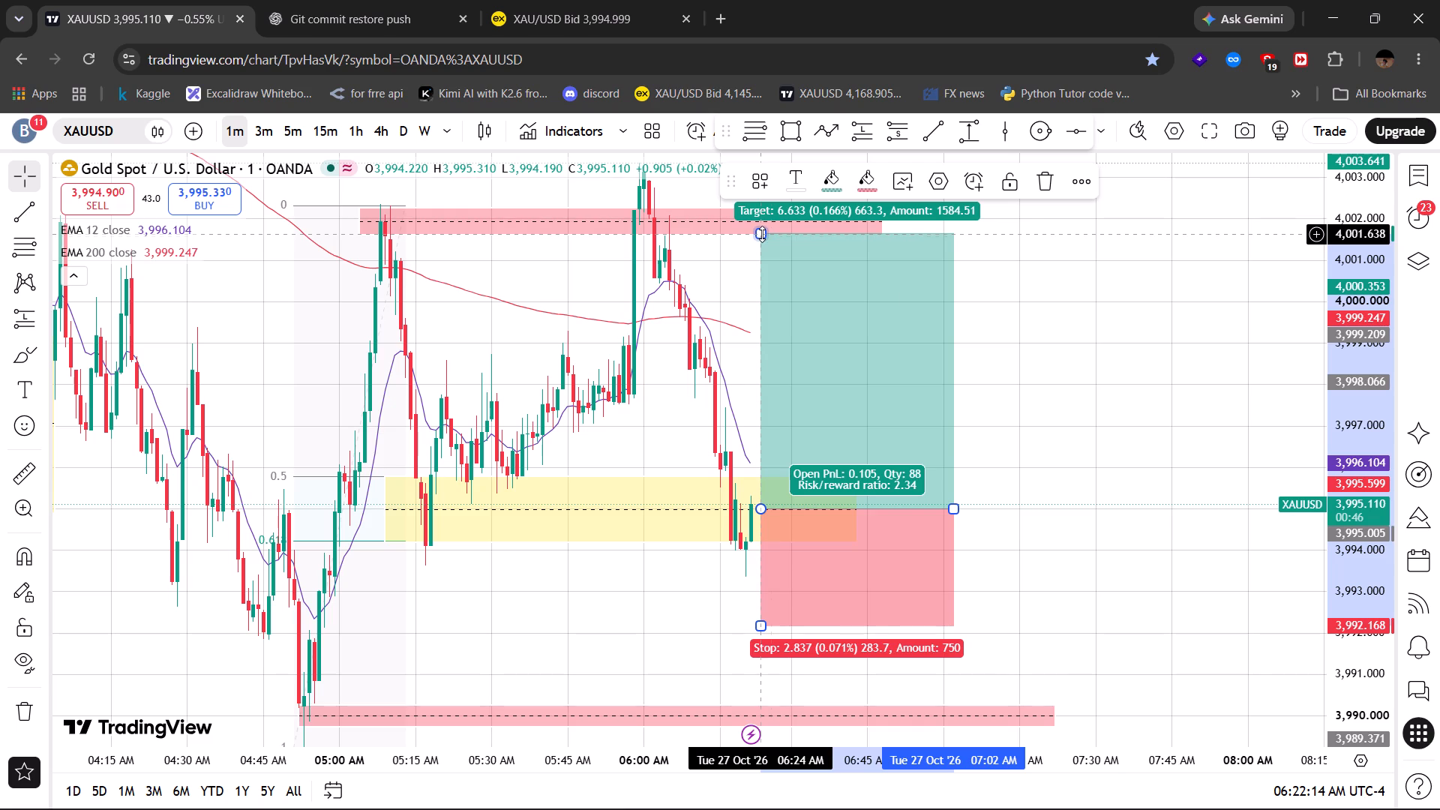
pyautogui.click(1045, 379)
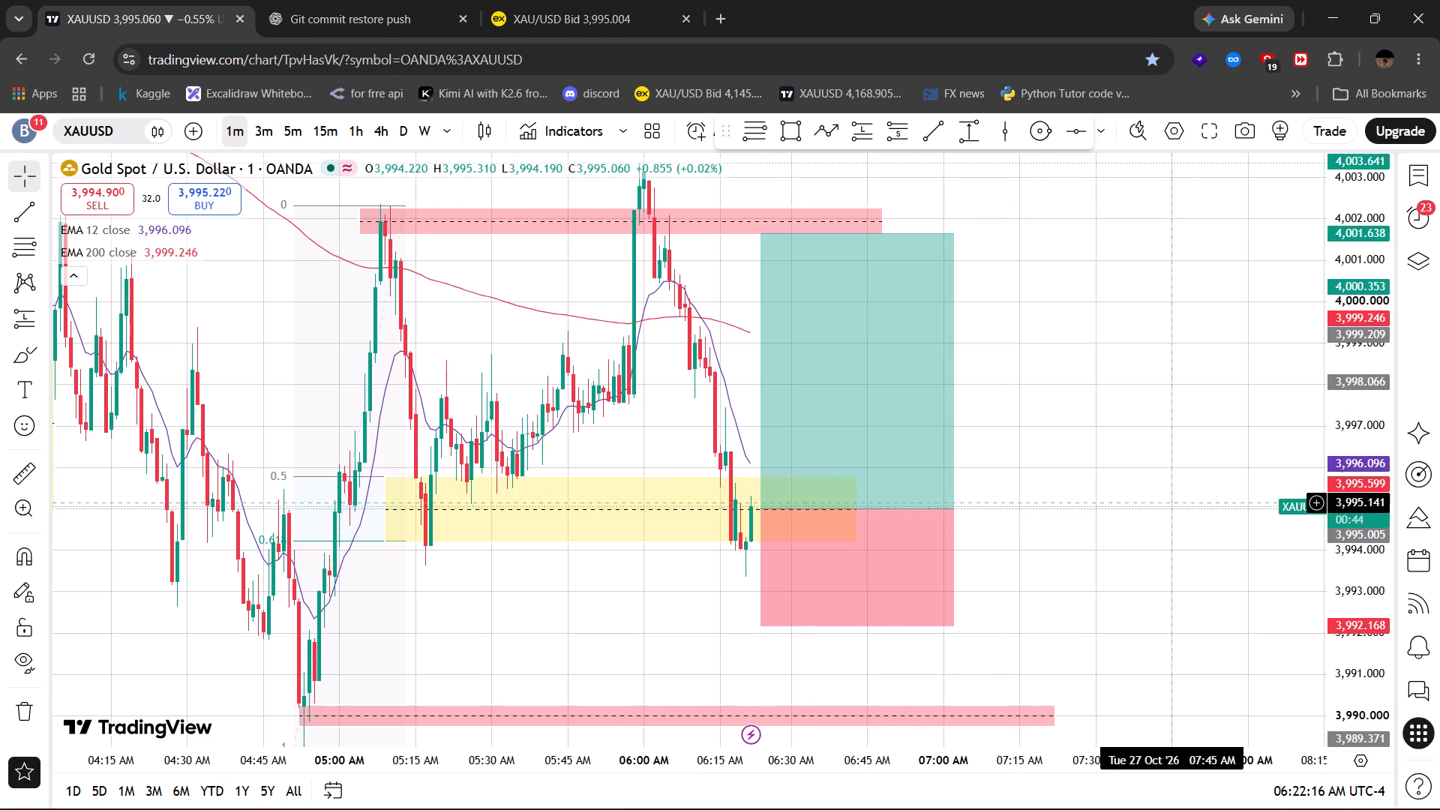
# Move the whole long position slightly earlier and up, to an entry of about 3,995.05 at 06:23 AM.
pyautogui.click(1171, 508)
pyautogui.doubleClick(952, 512)
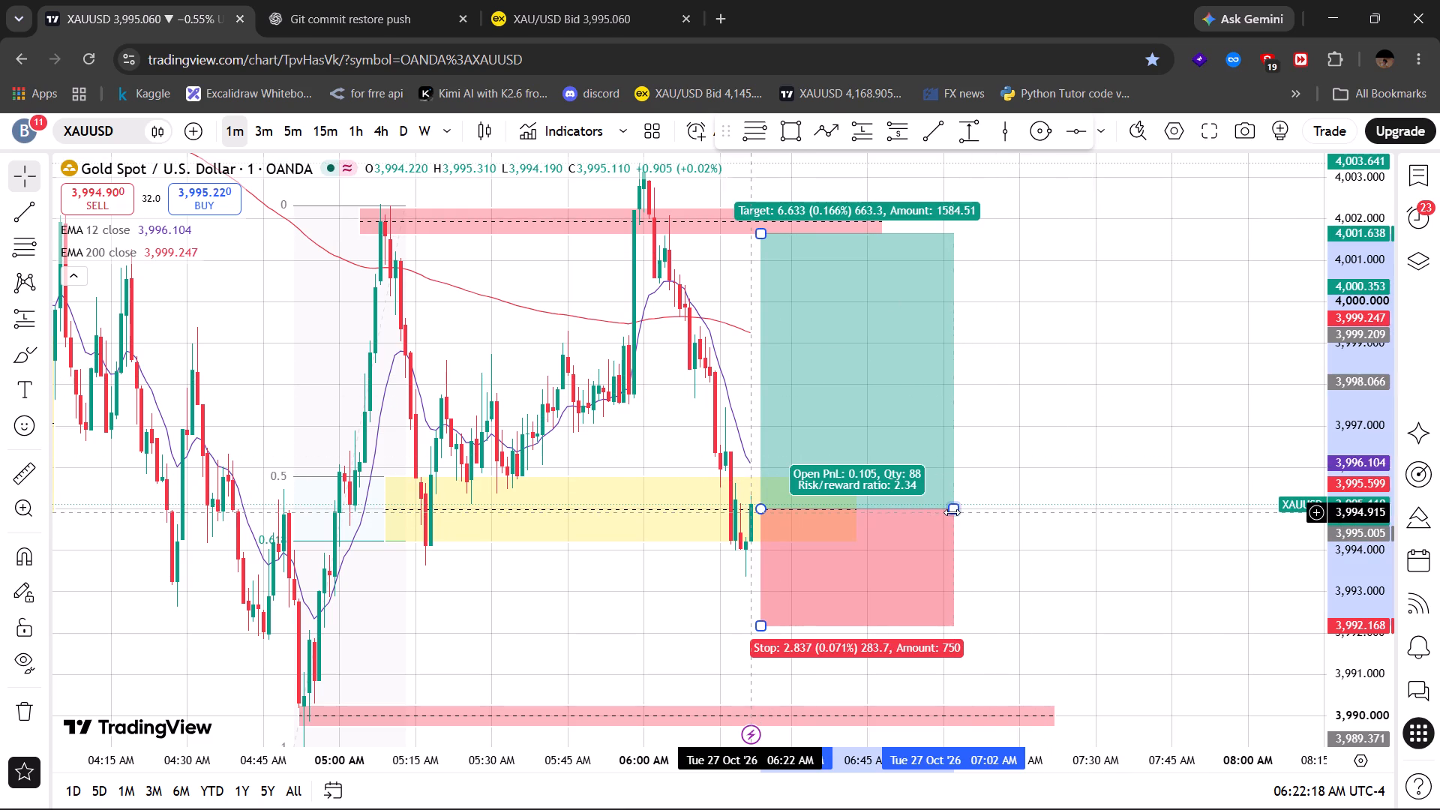
pyautogui.click(936, 509)
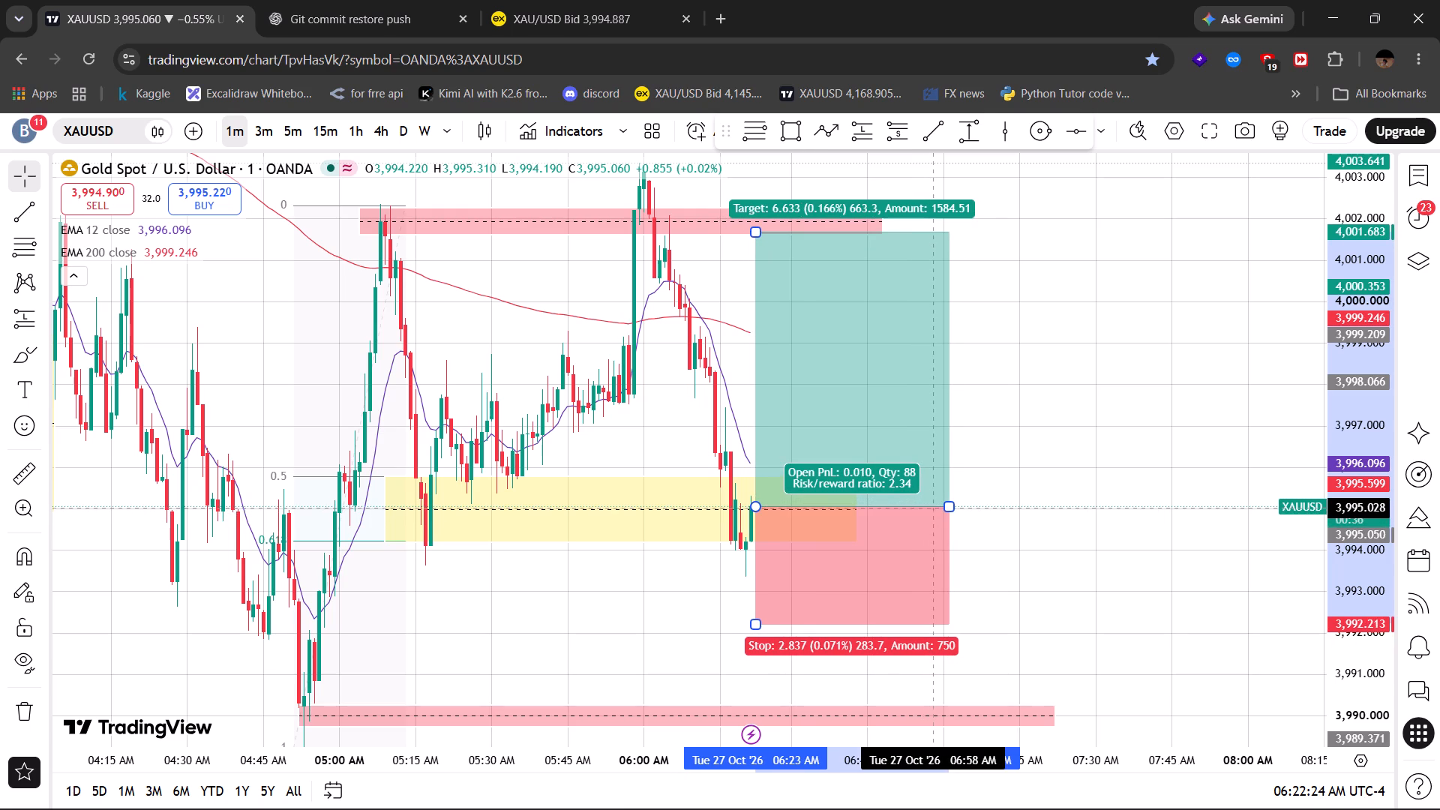
pyautogui.click(1172, 544)
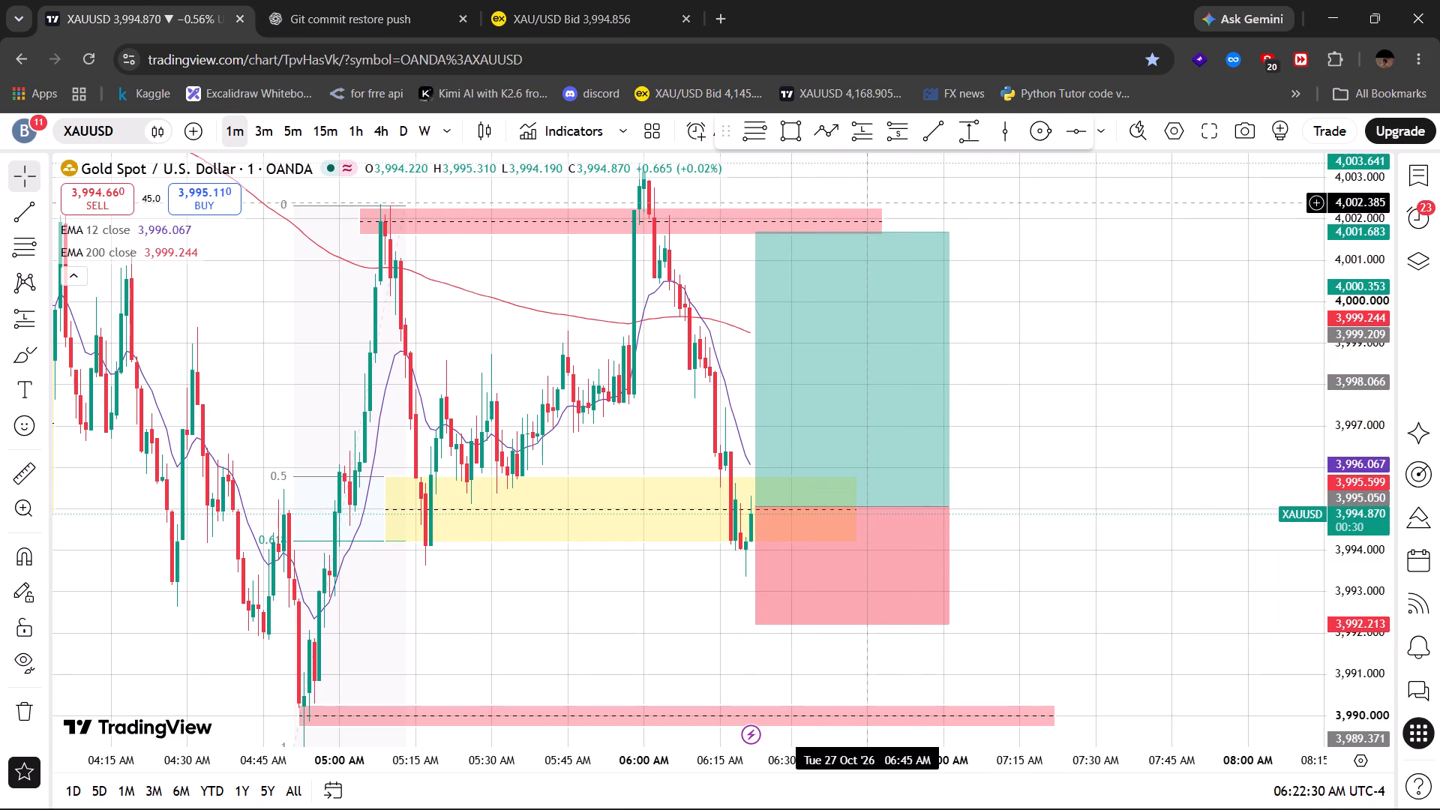
# Switch to the Exness trading terminal and turn off Hide balance for the demo account.
pyautogui.click(540, 0)
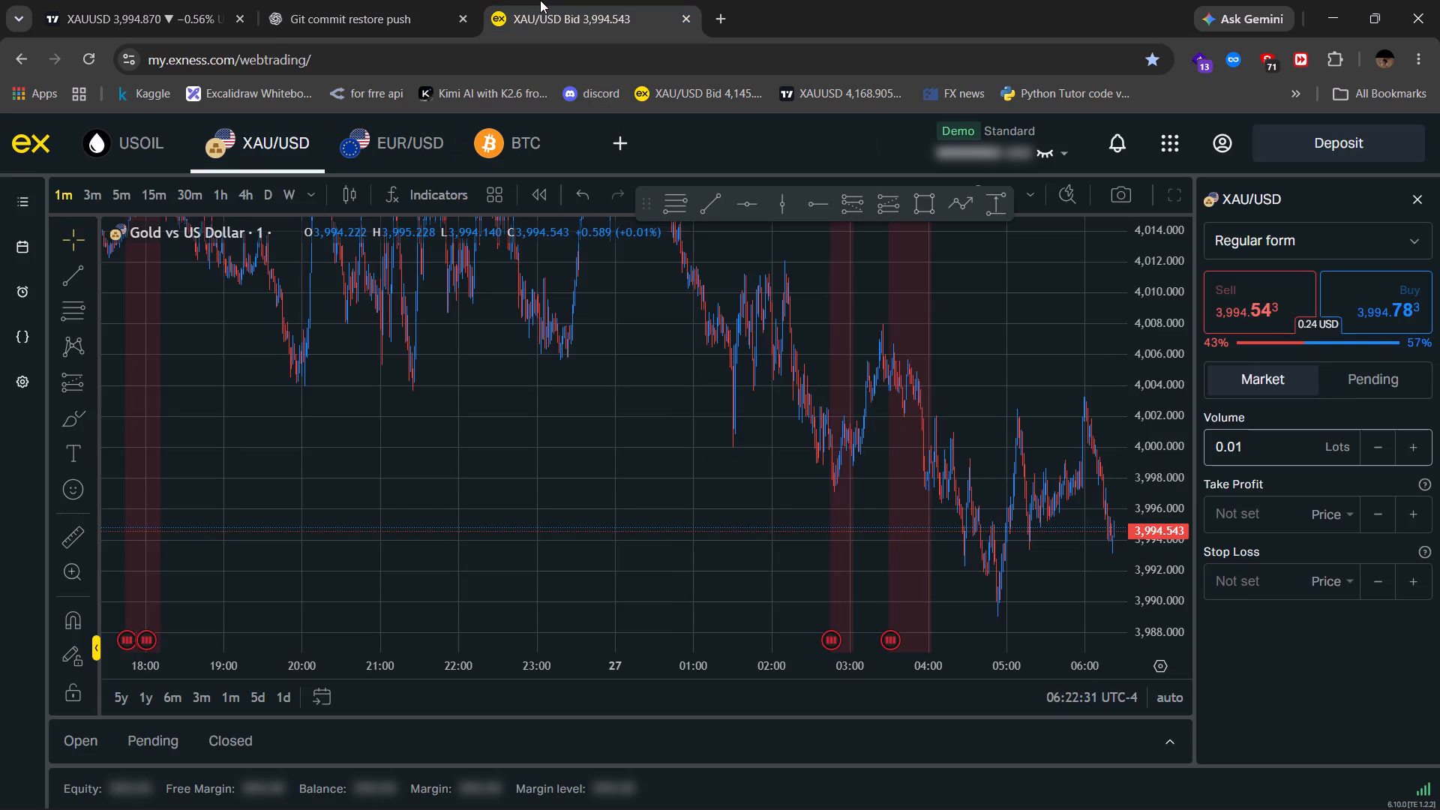
pyautogui.moveTo(995, 435); pyautogui.dragTo(802, 433)
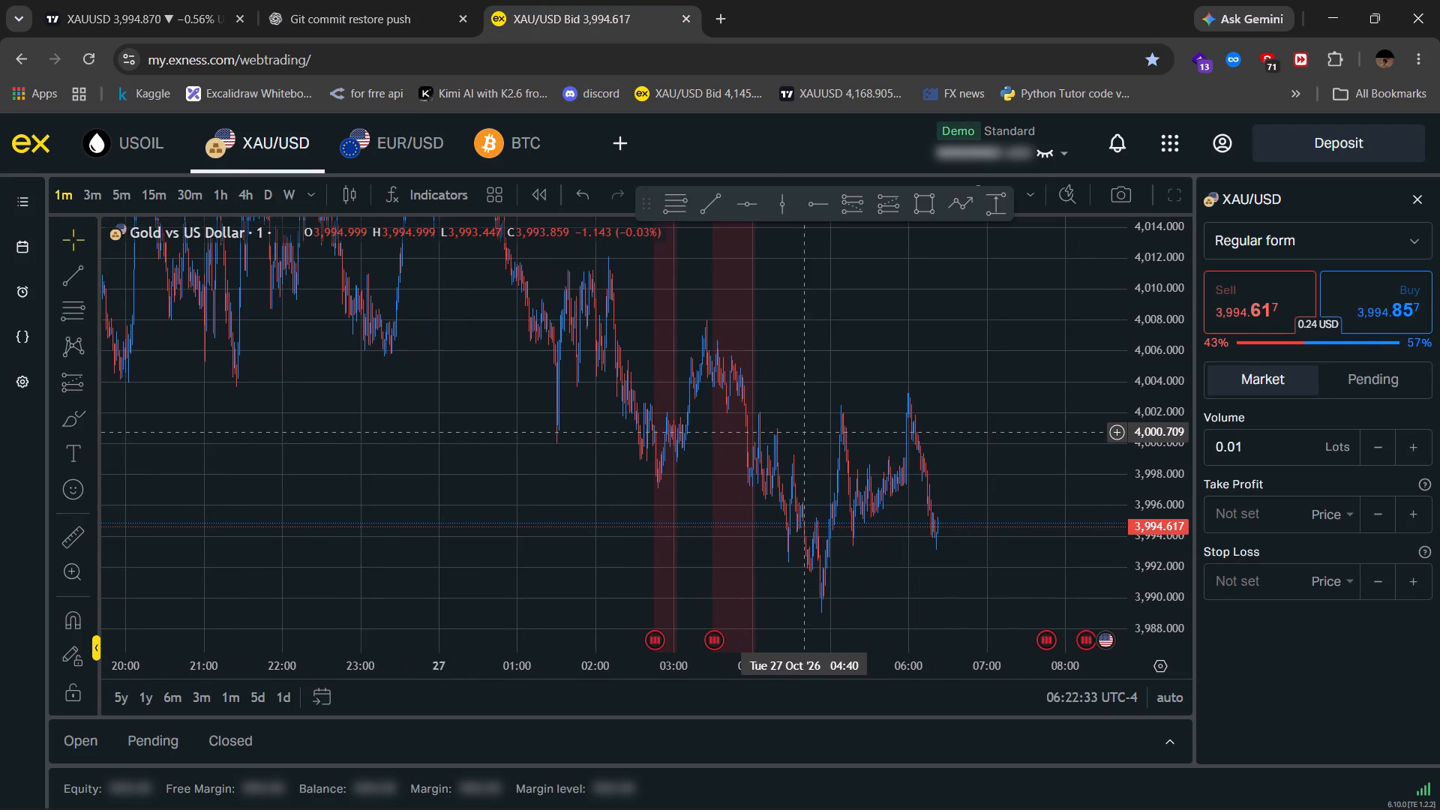
pyautogui.moveTo(802, 433); pyautogui.dragTo(801, 434)
pyautogui.click(1049, 151)
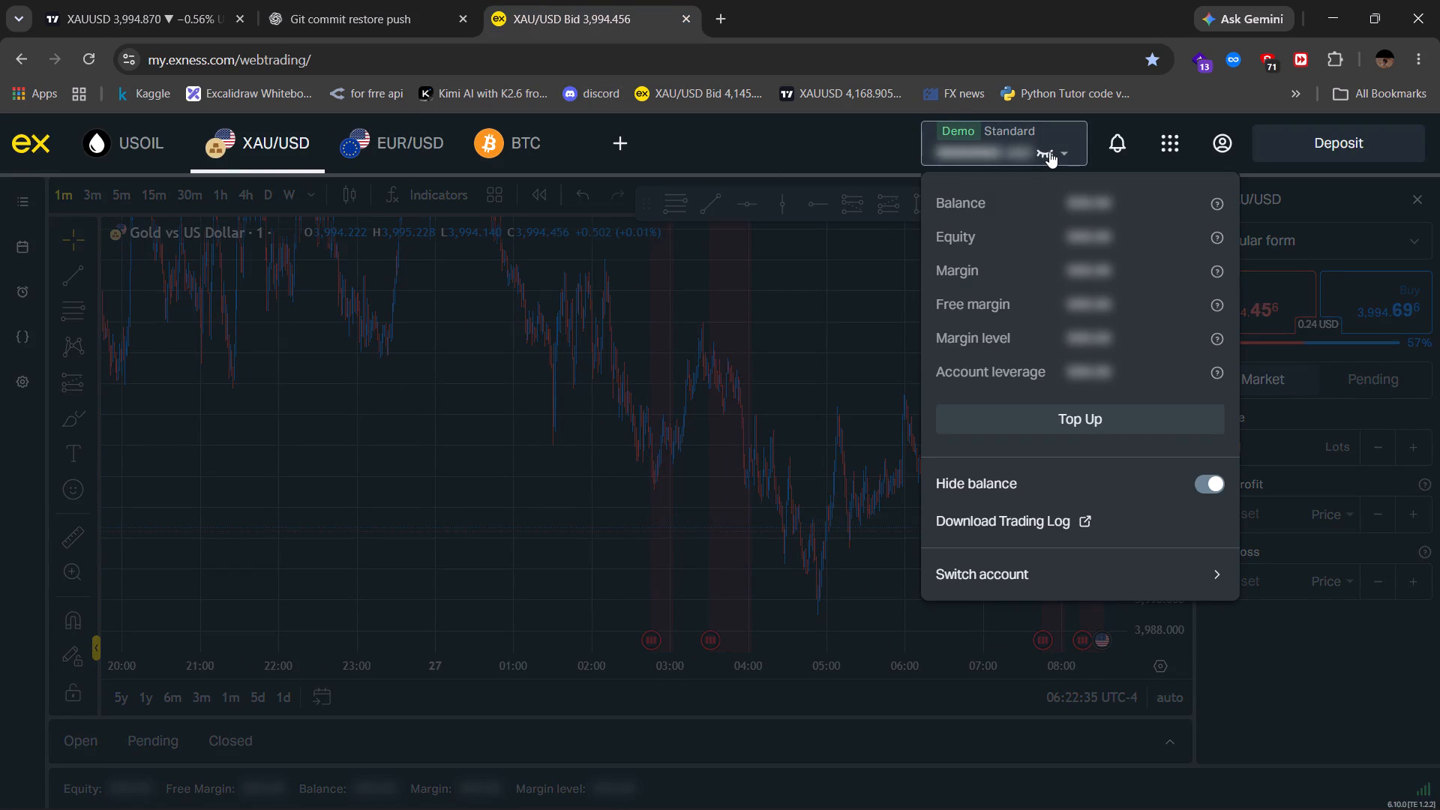
pyautogui.click(1213, 485)
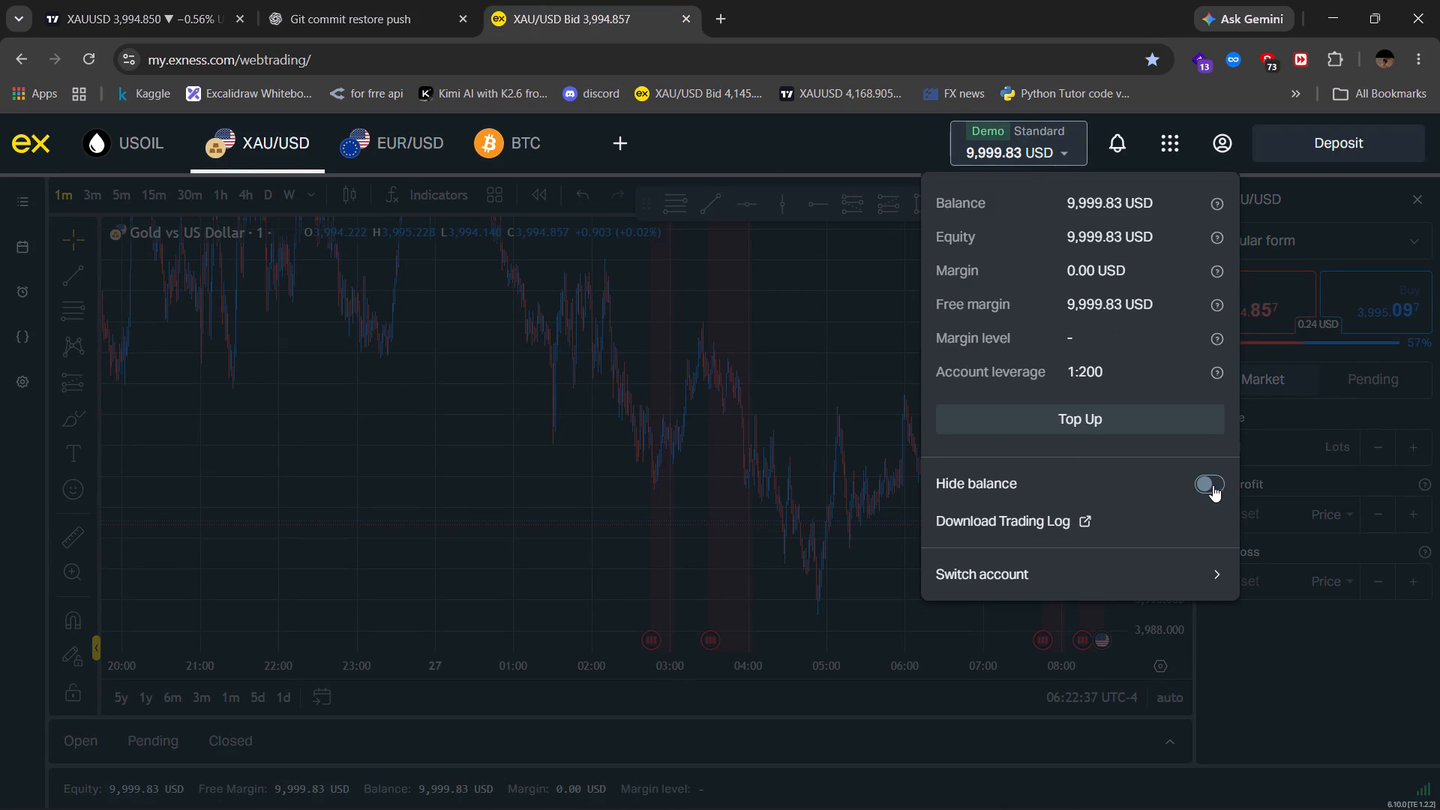
pyautogui.click(881, 378)
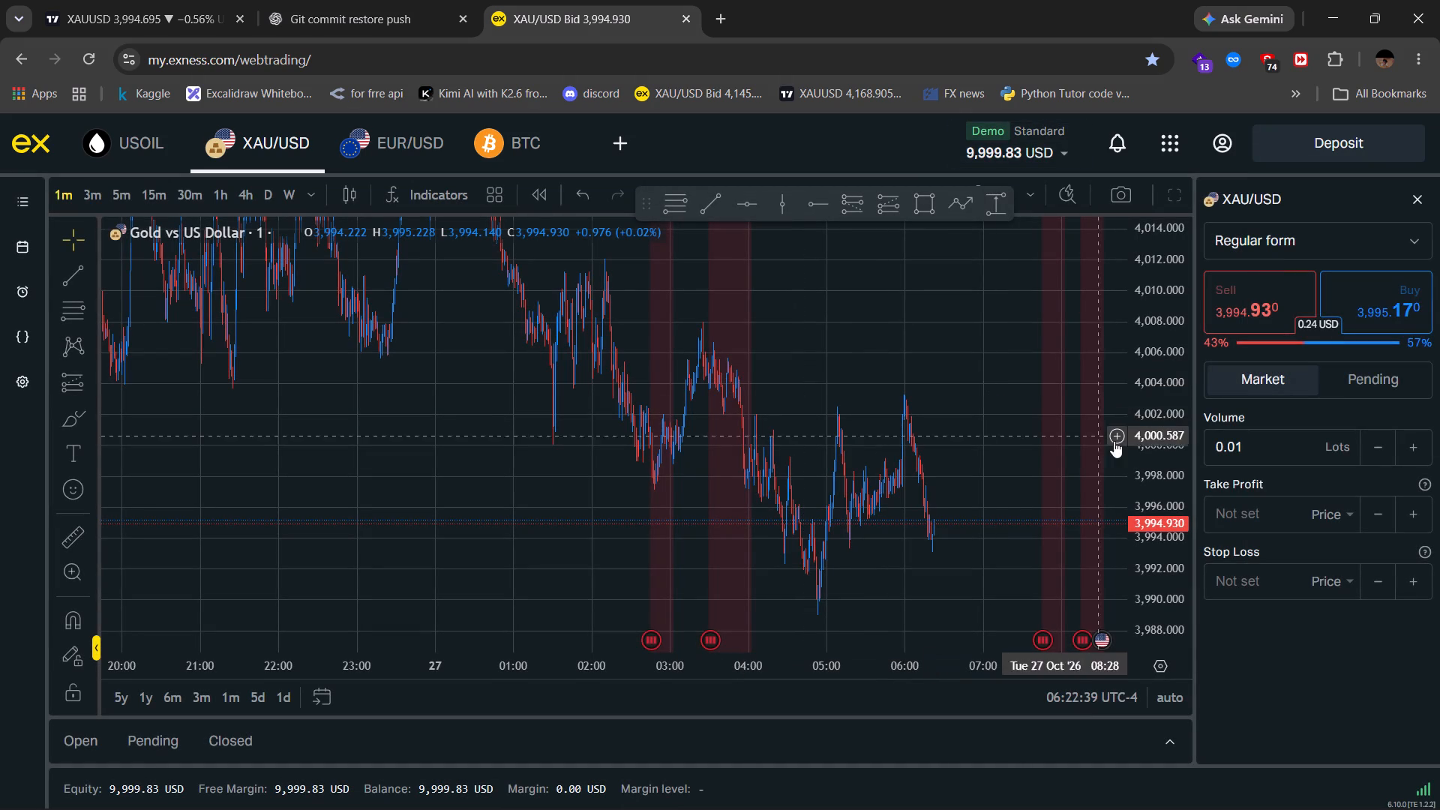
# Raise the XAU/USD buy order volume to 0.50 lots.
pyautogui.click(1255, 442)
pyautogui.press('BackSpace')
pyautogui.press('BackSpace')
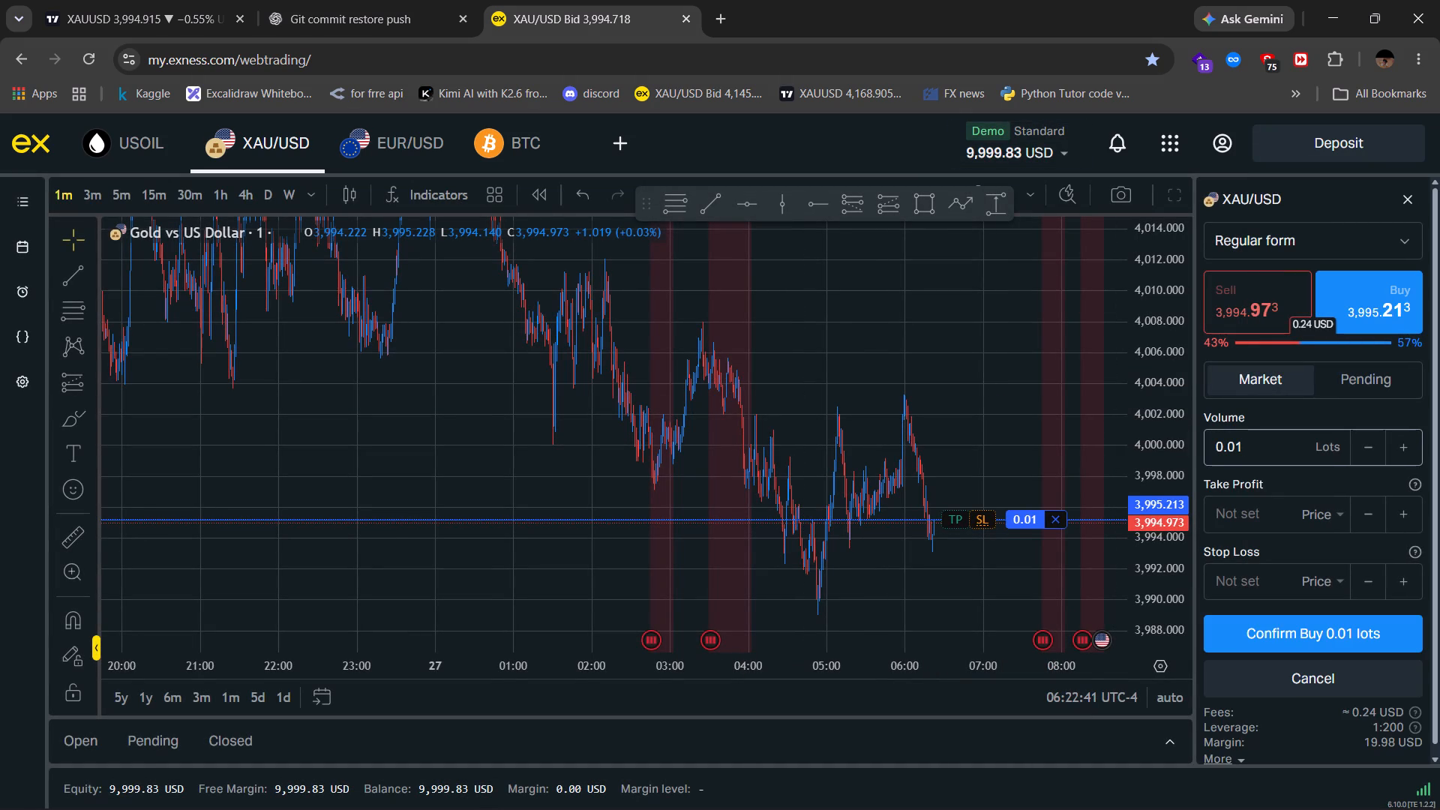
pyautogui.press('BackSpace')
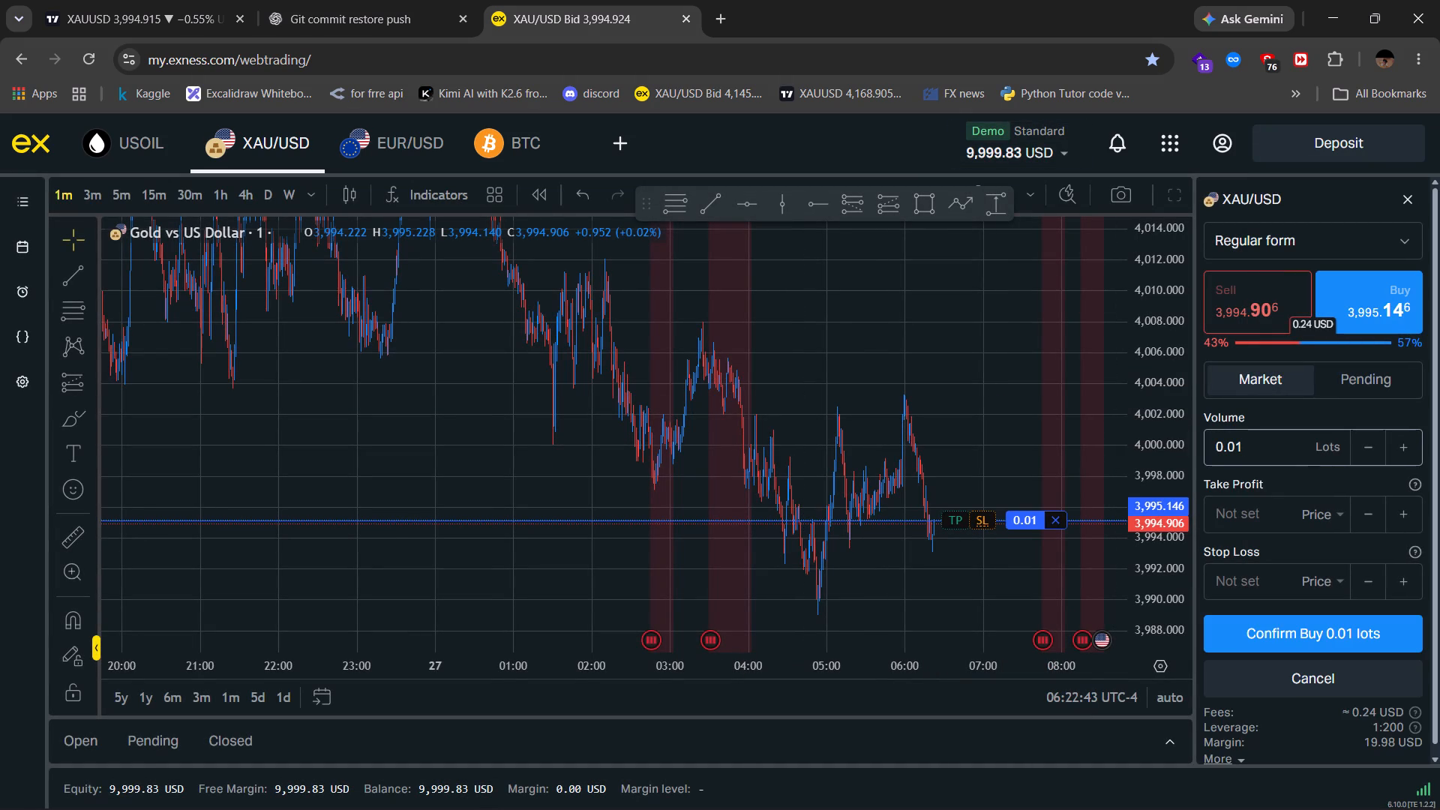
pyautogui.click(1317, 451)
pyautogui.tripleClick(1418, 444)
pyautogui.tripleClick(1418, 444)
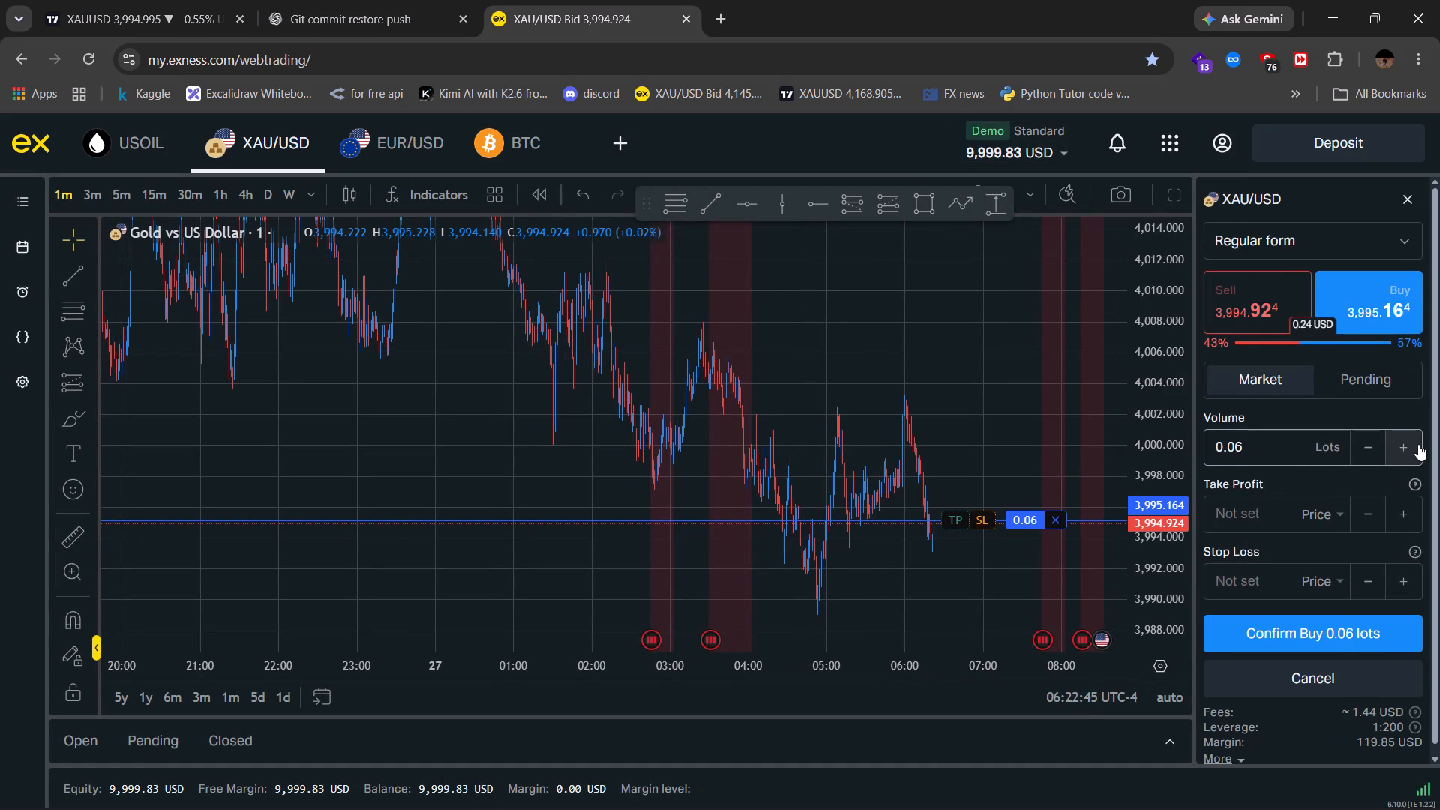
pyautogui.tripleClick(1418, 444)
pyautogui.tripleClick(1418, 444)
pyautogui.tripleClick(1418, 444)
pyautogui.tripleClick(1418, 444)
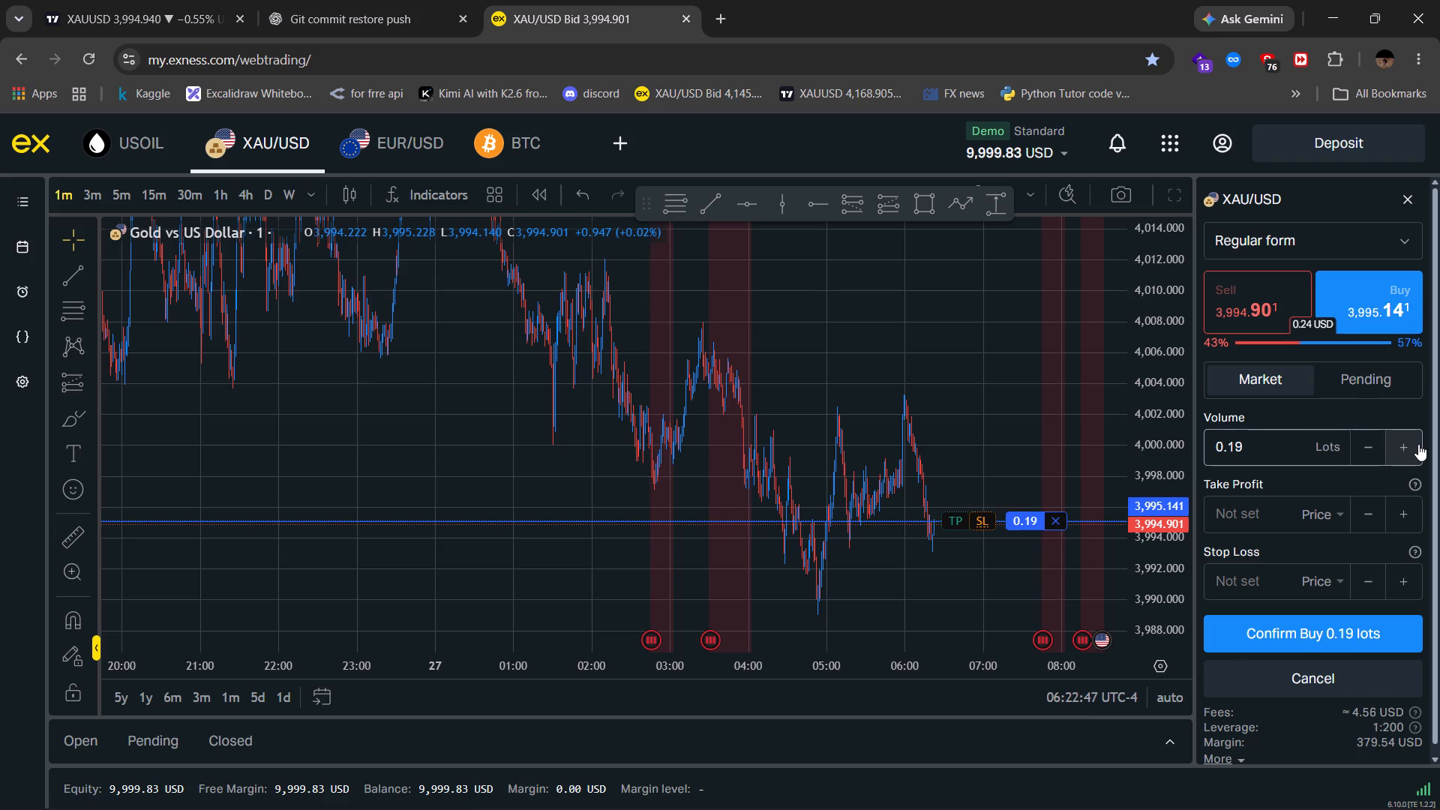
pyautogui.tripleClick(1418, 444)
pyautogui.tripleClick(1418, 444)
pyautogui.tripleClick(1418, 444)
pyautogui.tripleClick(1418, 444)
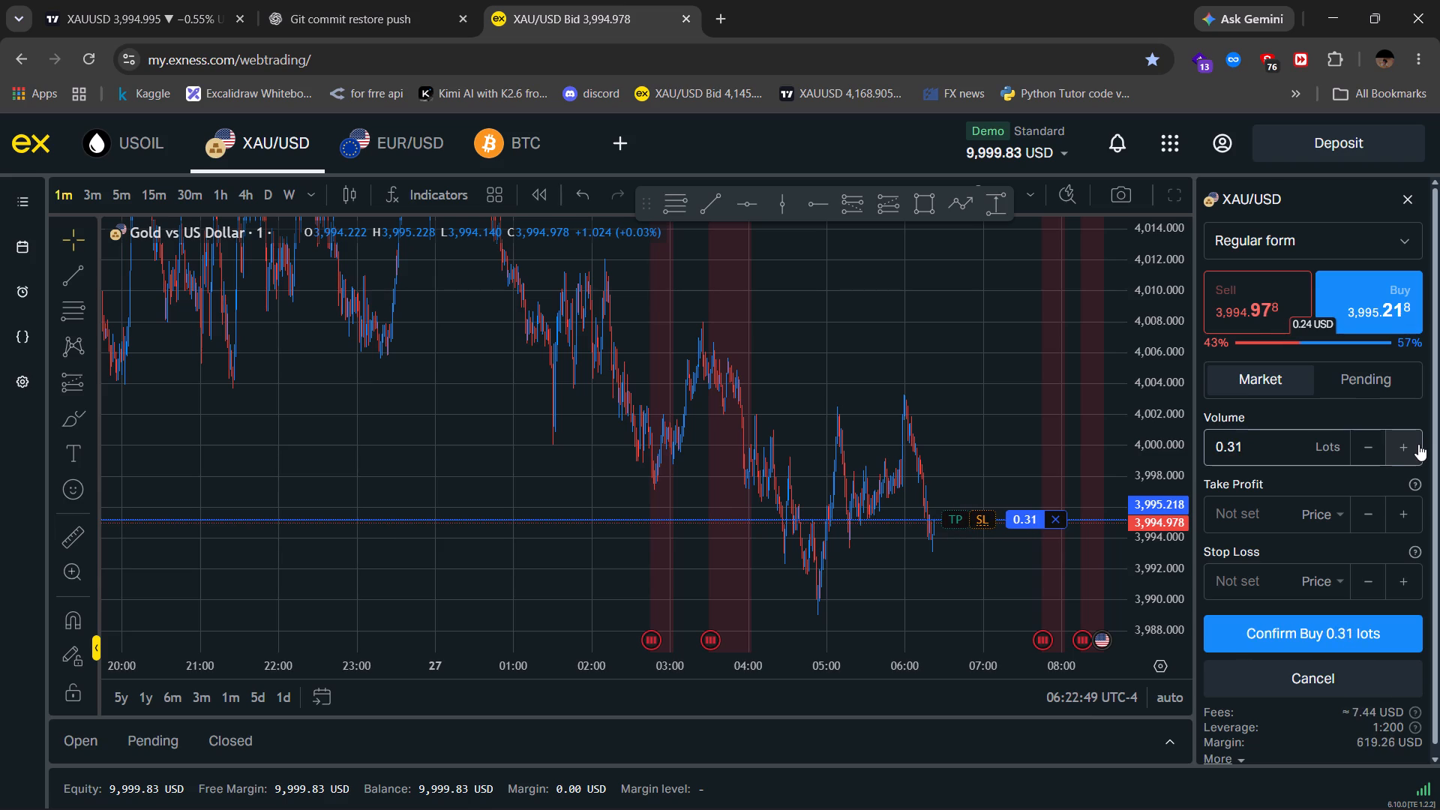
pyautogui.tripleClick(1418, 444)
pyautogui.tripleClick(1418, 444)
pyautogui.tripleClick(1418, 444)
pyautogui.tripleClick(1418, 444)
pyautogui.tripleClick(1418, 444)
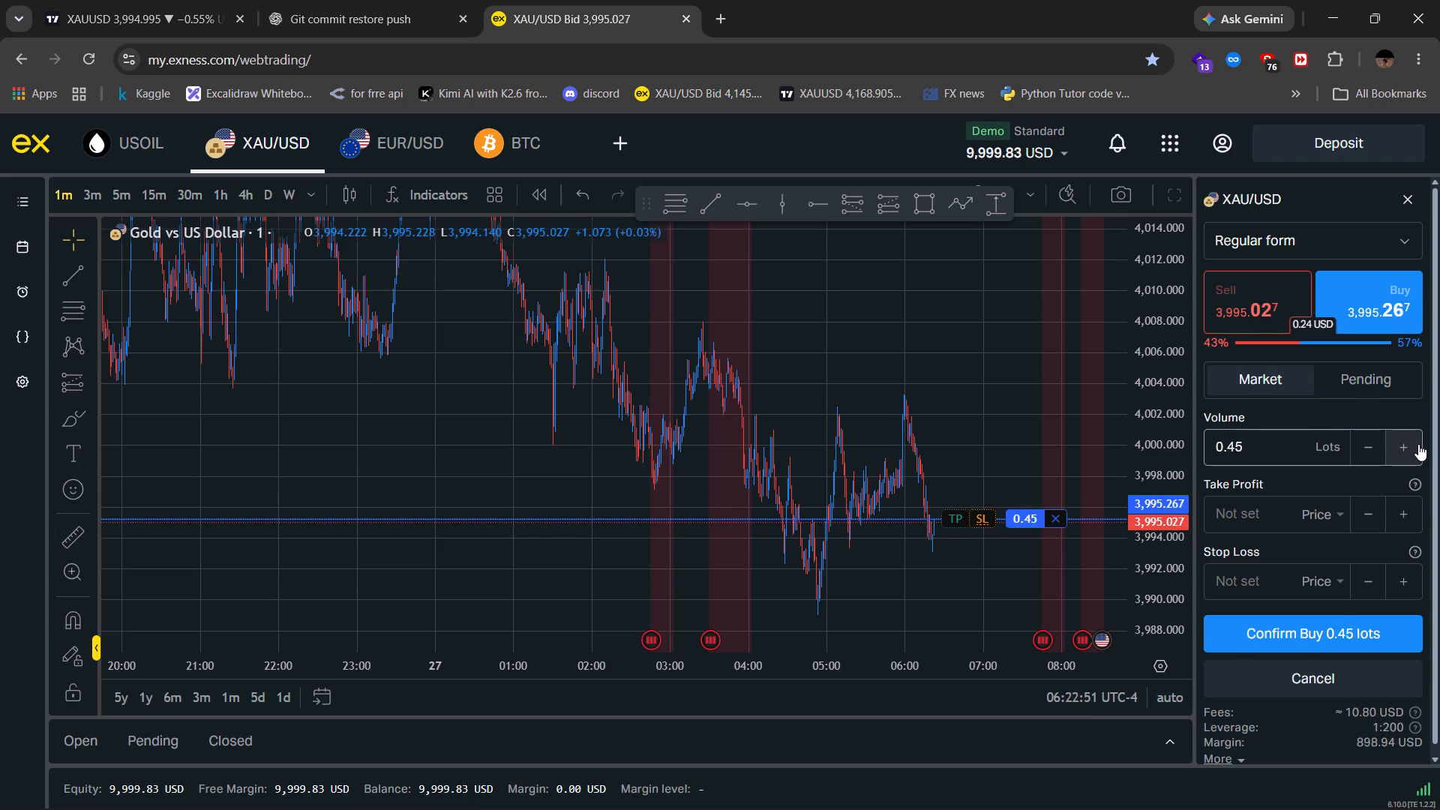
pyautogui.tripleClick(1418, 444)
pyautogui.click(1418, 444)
# Set the order volume to 0.1 lots and place the XAU/USD market buy without take profit or stop loss.
pyautogui.click(1251, 445)
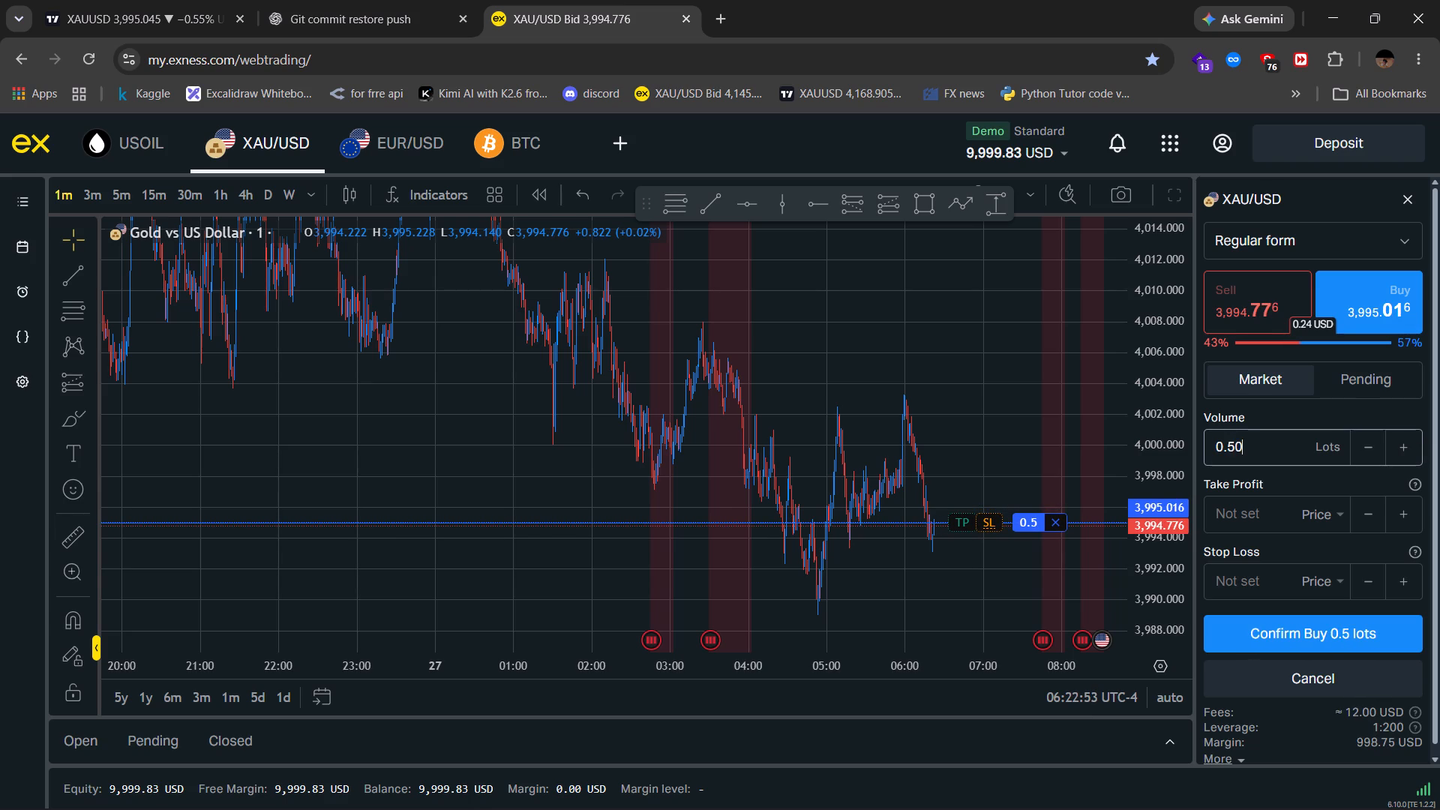
pyautogui.press('BackSpace')
pyautogui.press('BackSpace')
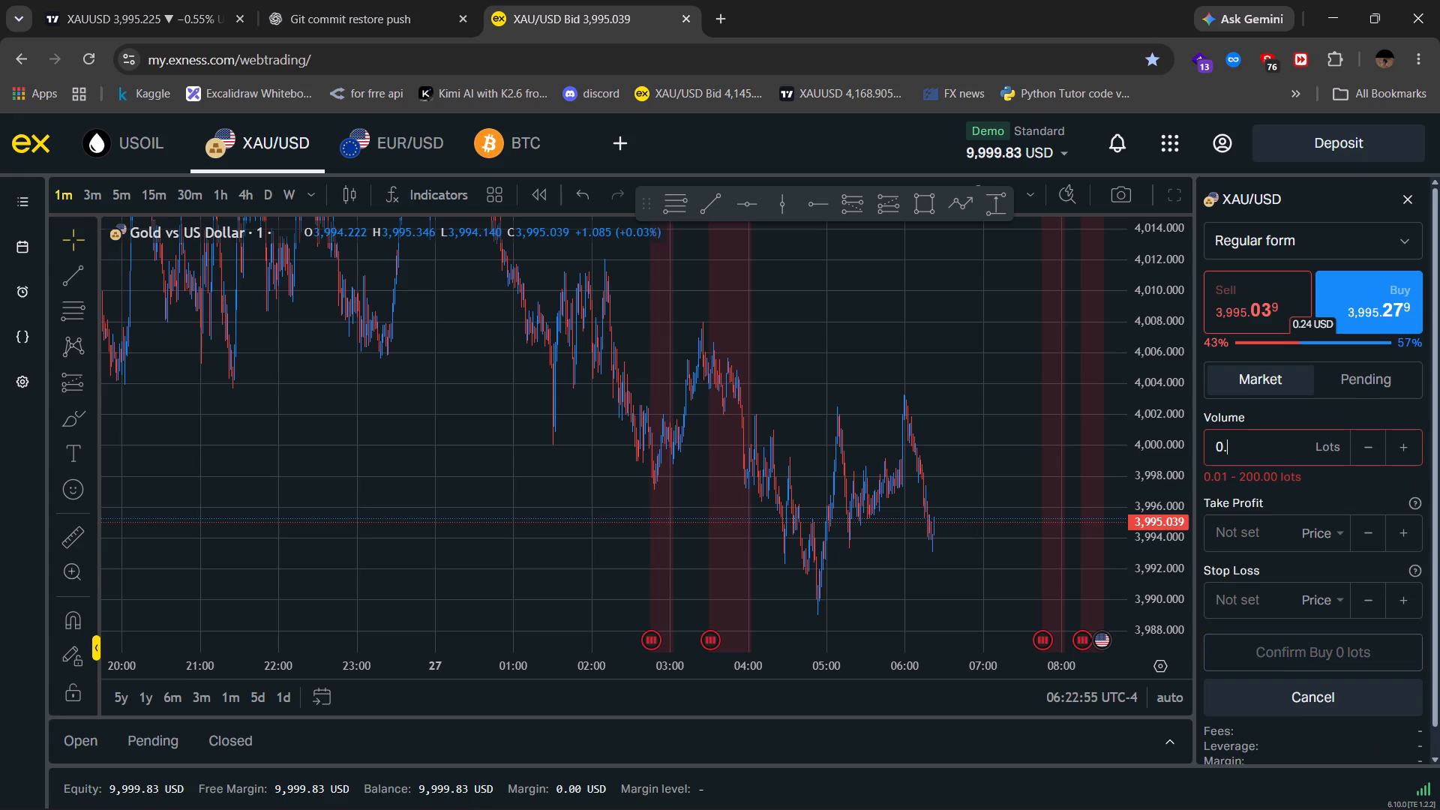
pyautogui.press('1')
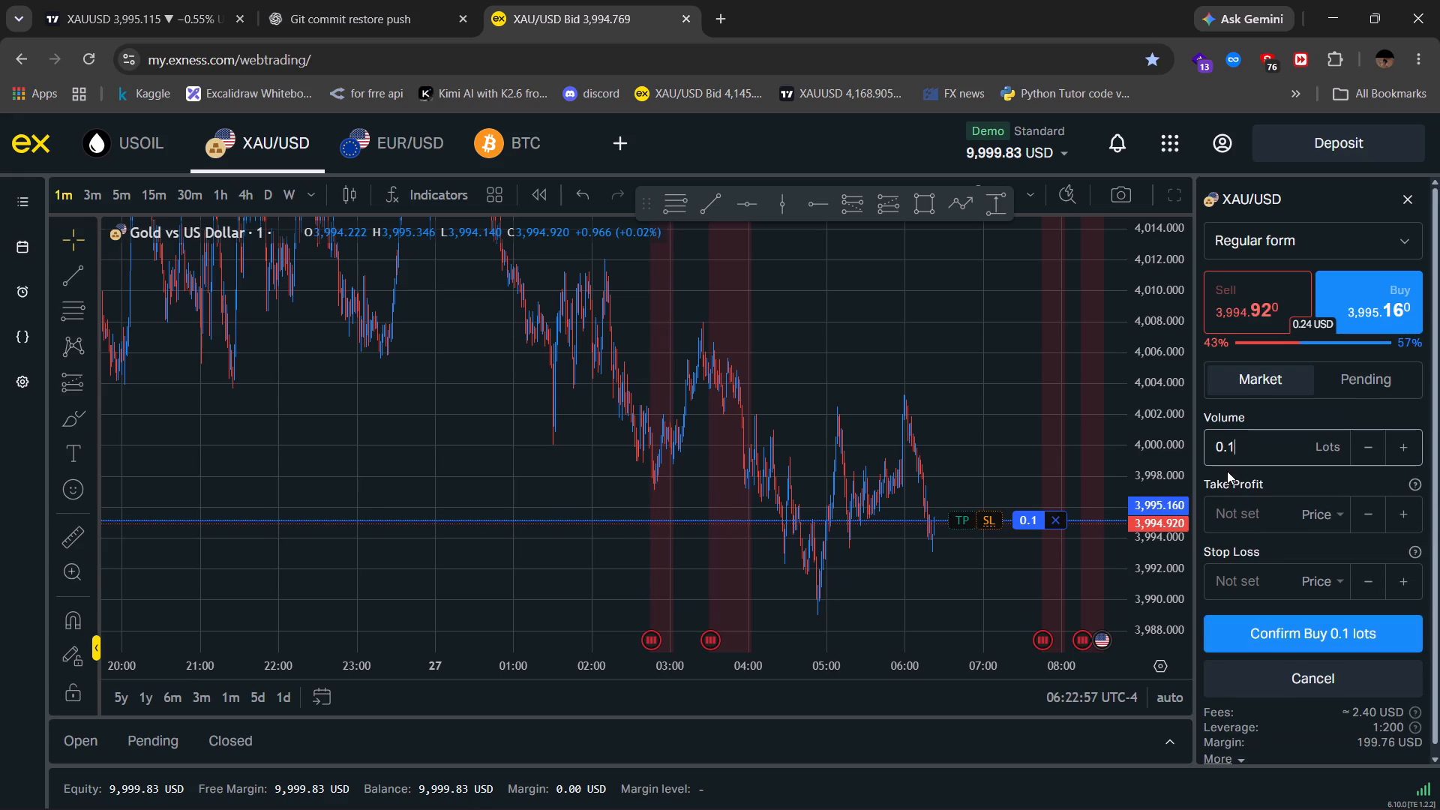
pyautogui.click(961, 523)
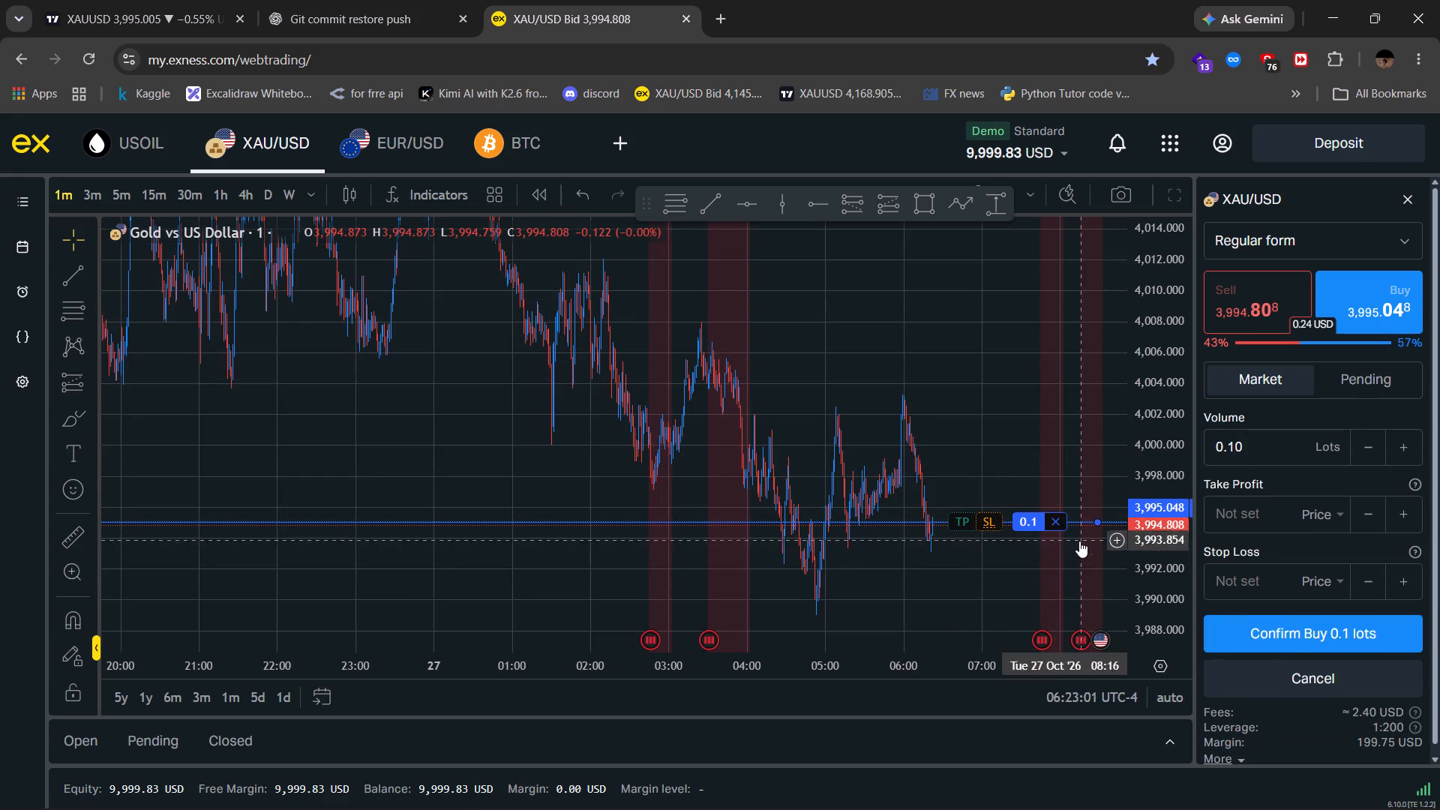
pyautogui.click(1270, 627)
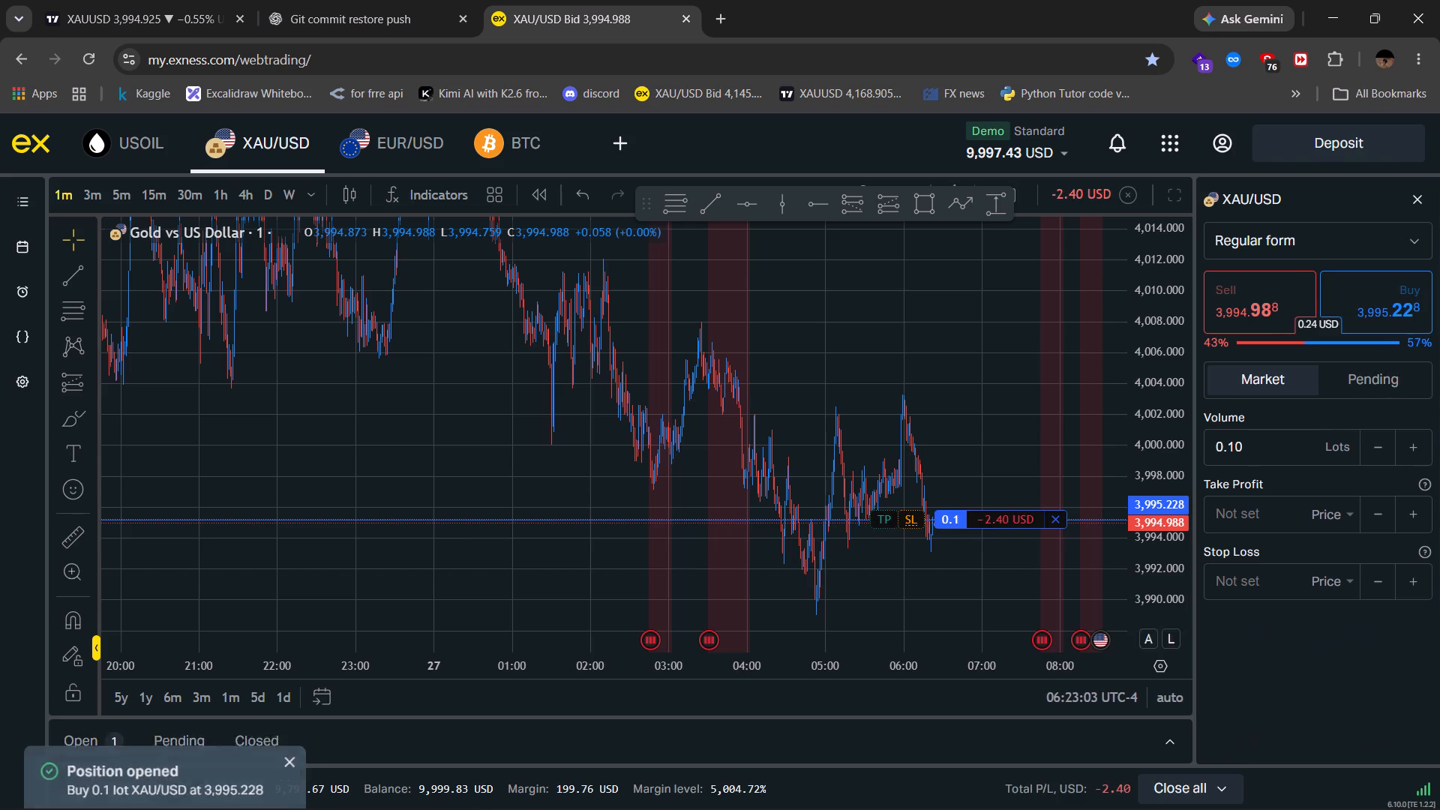
# Add a stop loss at 3,993.187 to the open 0.1 lot XAU/USD buy position.
pyautogui.moveTo(907, 520); pyautogui.dragTo(930, 549)
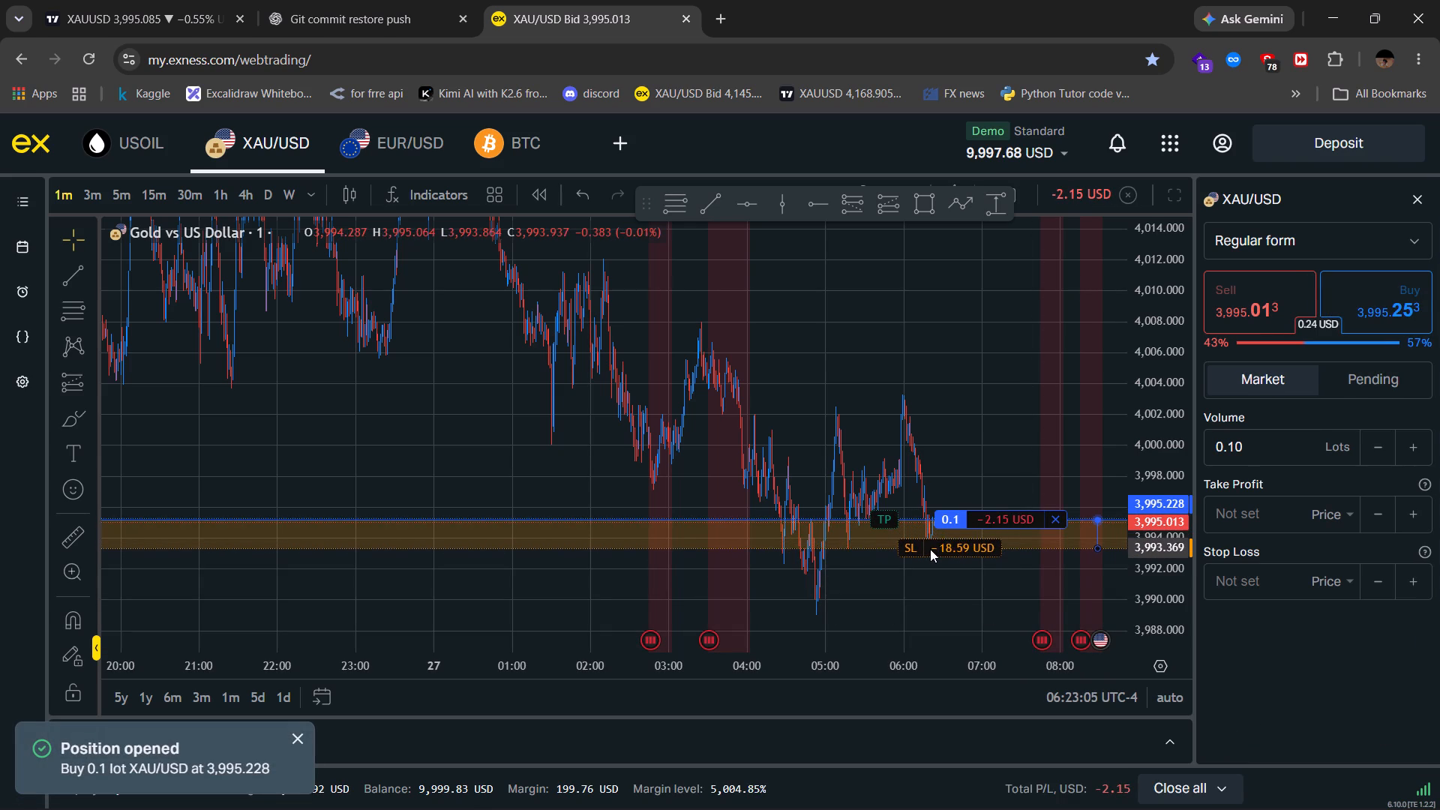
pyautogui.moveTo(930, 549); pyautogui.dragTo(931, 550)
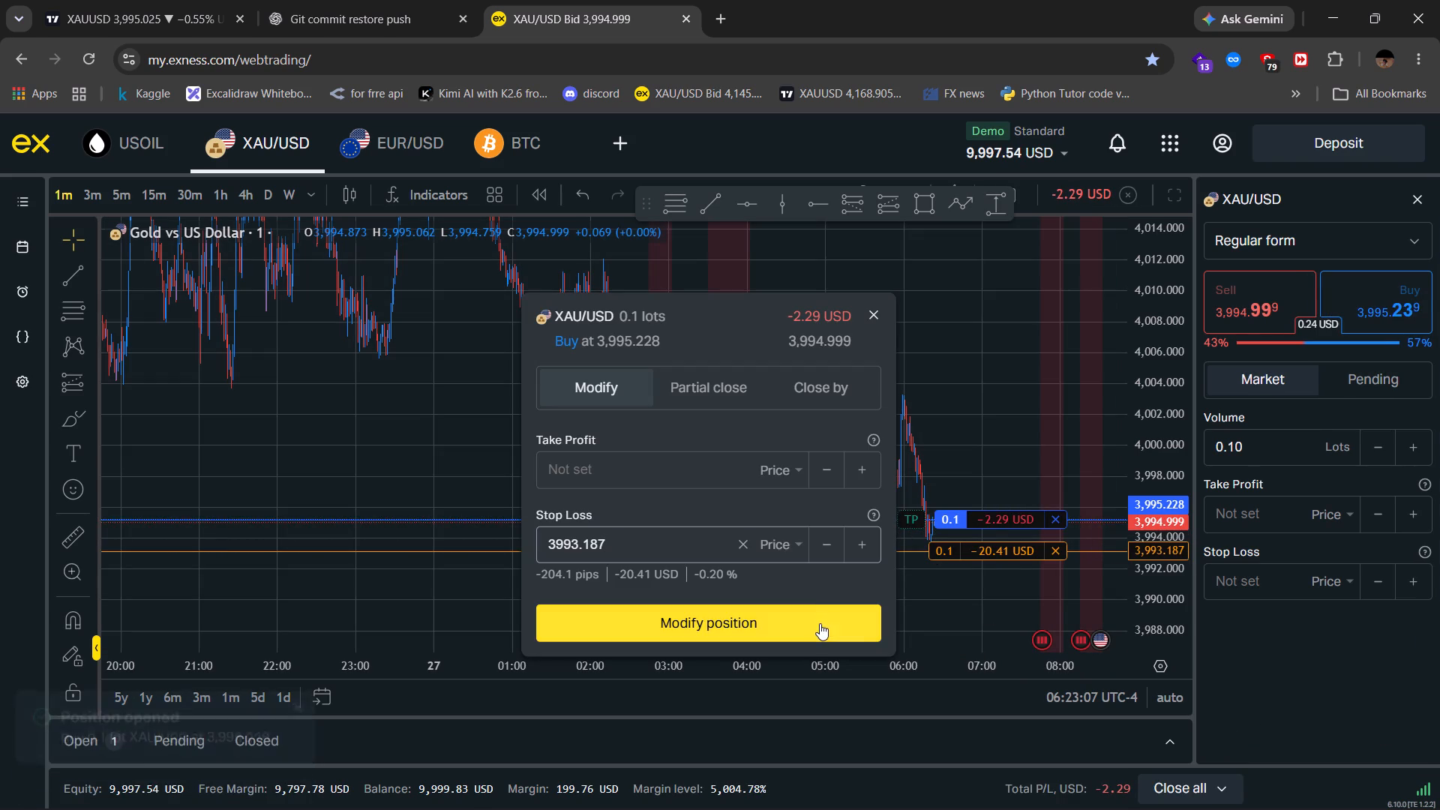
pyautogui.click(820, 623)
# Add a take profit at 3,998.586 to the open 0.1 lot XAU/USD buy position.
pyautogui.moveTo(913, 514); pyautogui.dragTo(913, 513)
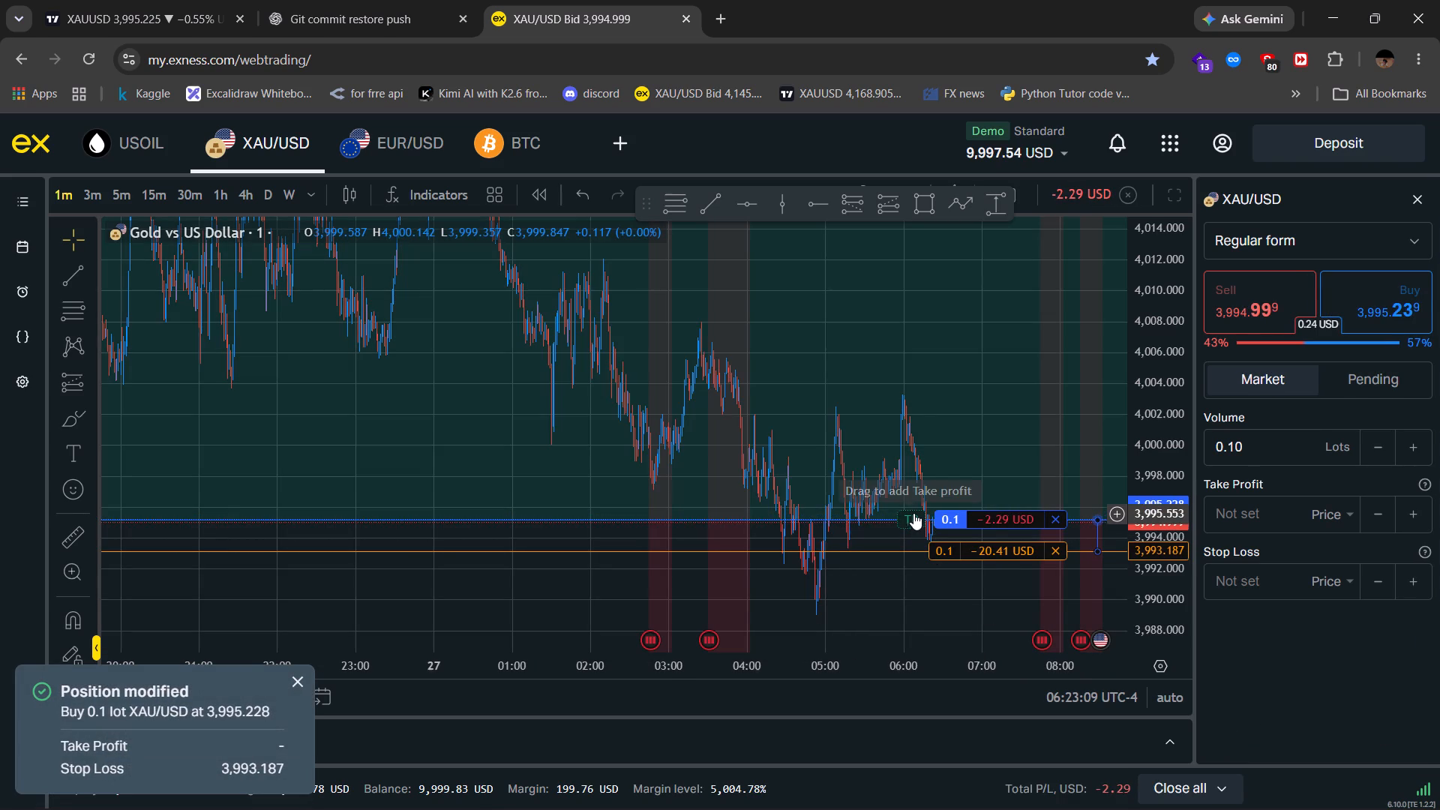
pyautogui.moveTo(913, 513); pyautogui.dragTo(933, 398)
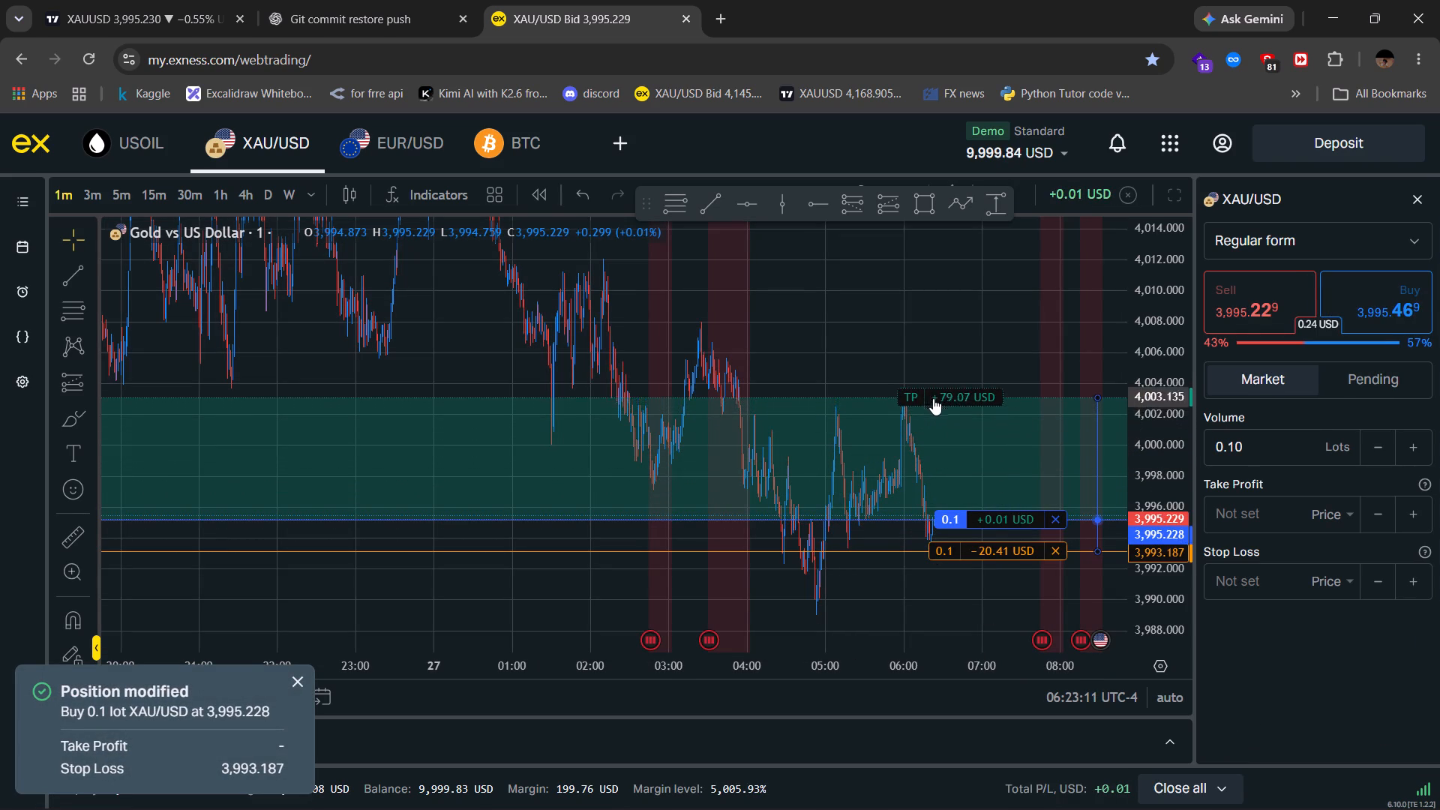
pyautogui.moveTo(933, 398); pyautogui.dragTo(963, 467)
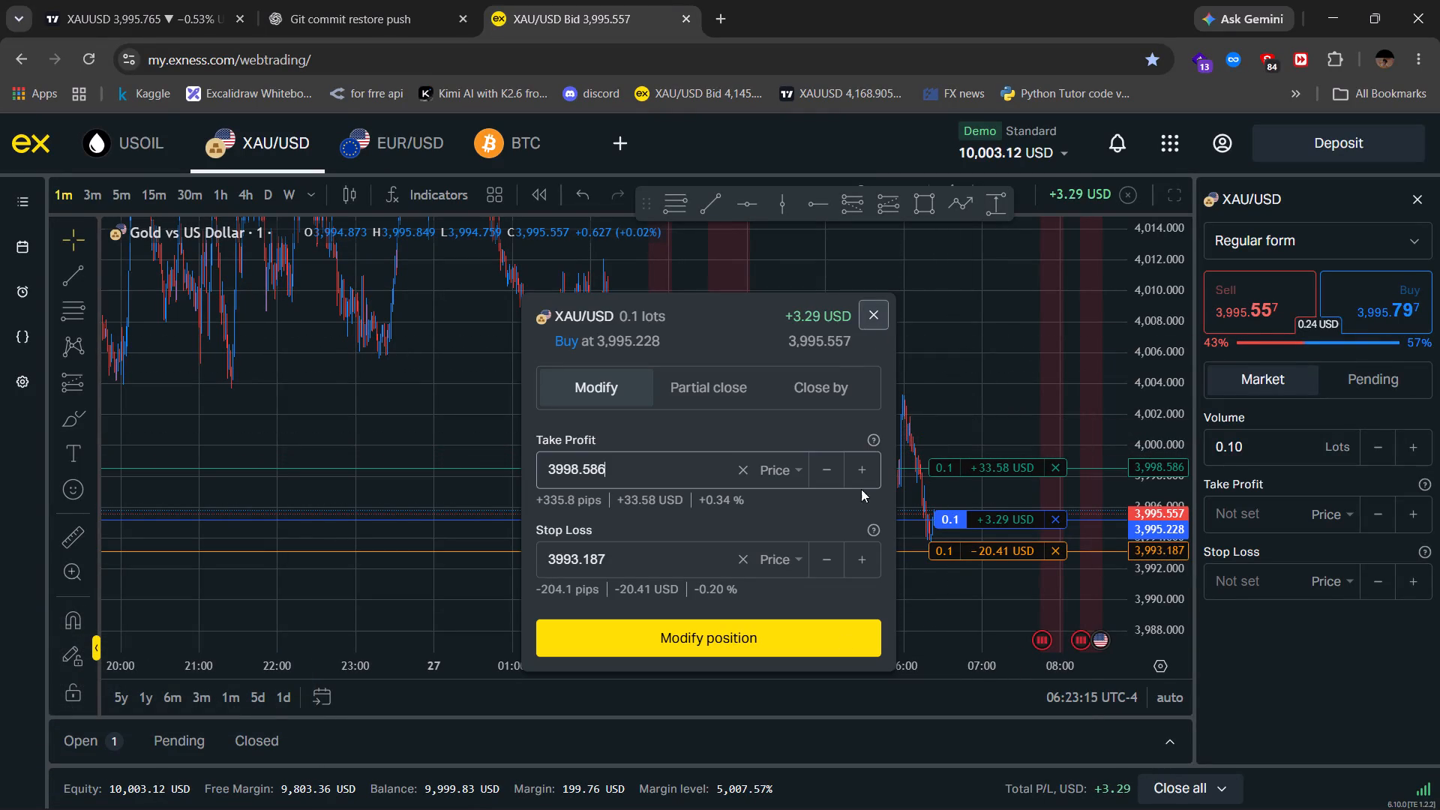
pyautogui.click(800, 639)
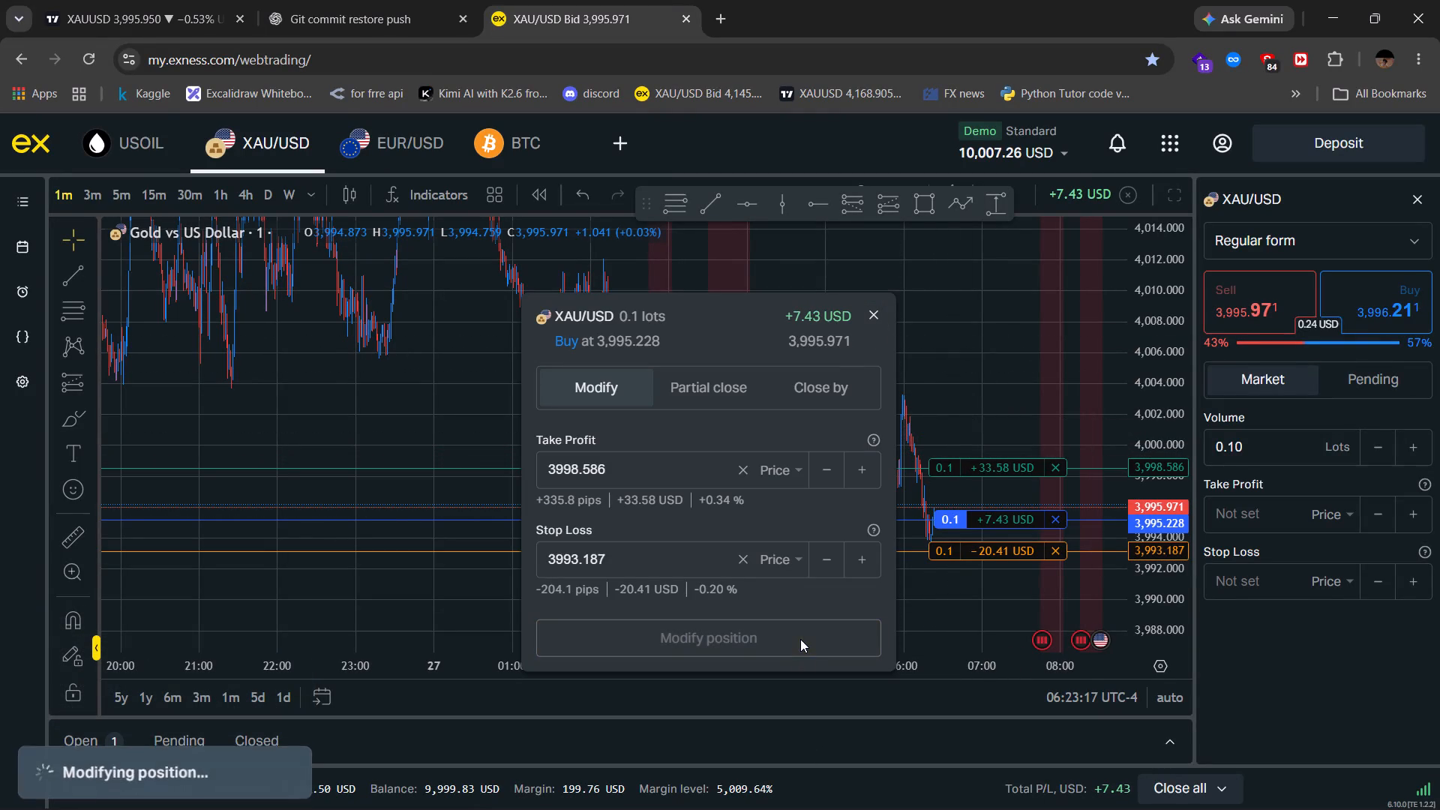
pyautogui.click(946, 373)
pyautogui.click(946, 373)
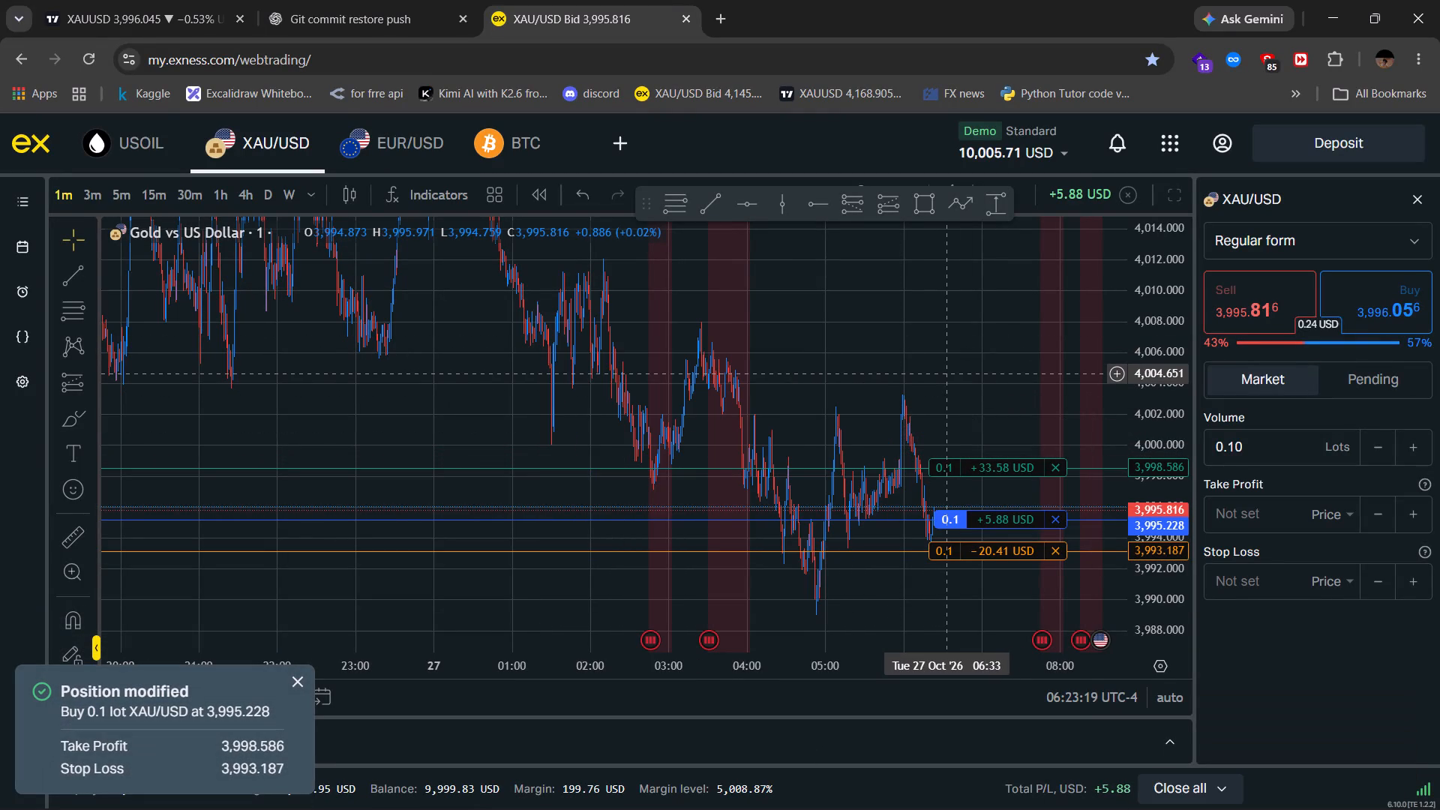
# Compare the open buy's entry, take profit and stop loss on the Exness chart with the planned long position on the TradingView chart.
pyautogui.hscroll(-4, 946, 373)
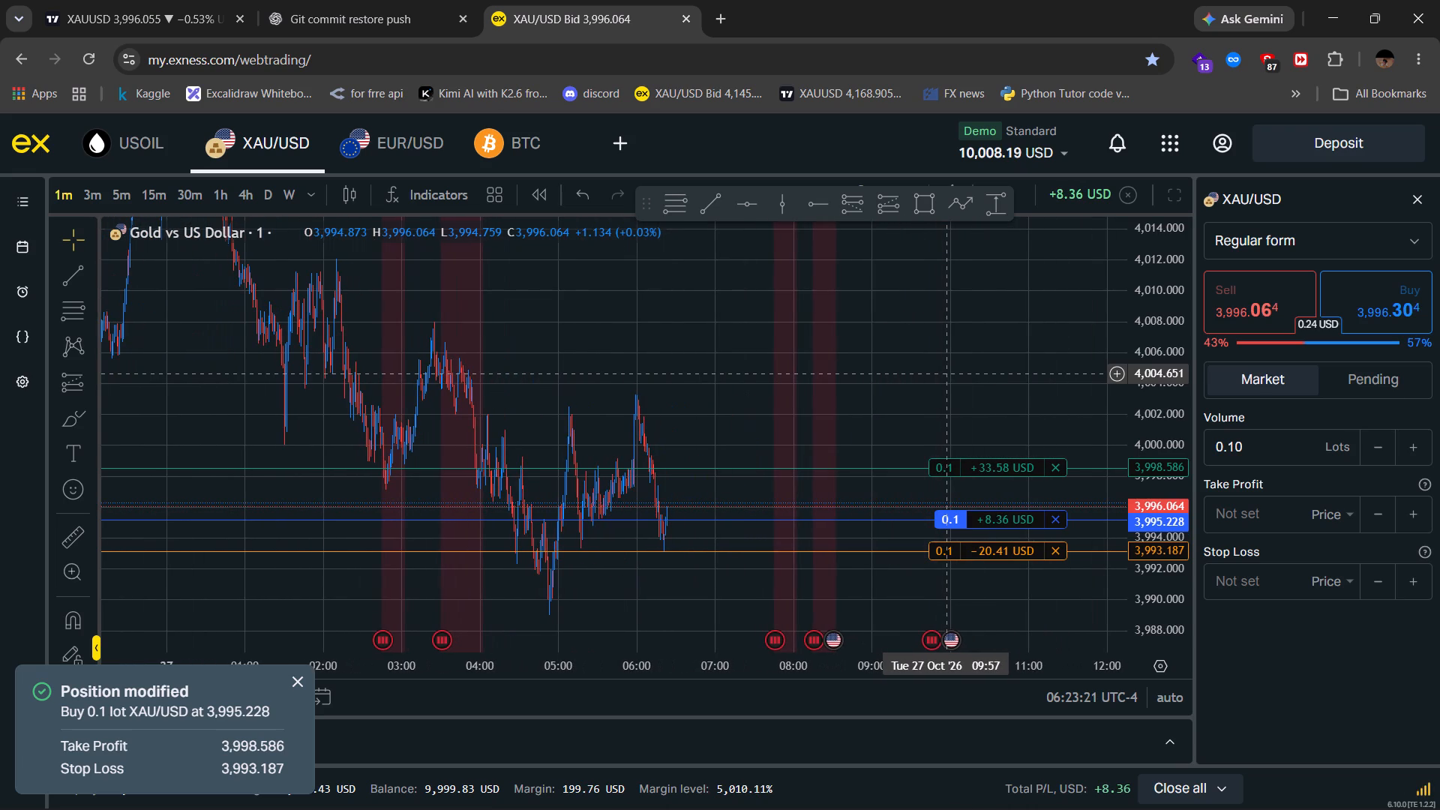
pyautogui.hscroll(-1, 946, 373)
pyautogui.scroll(-1, 946, 373)
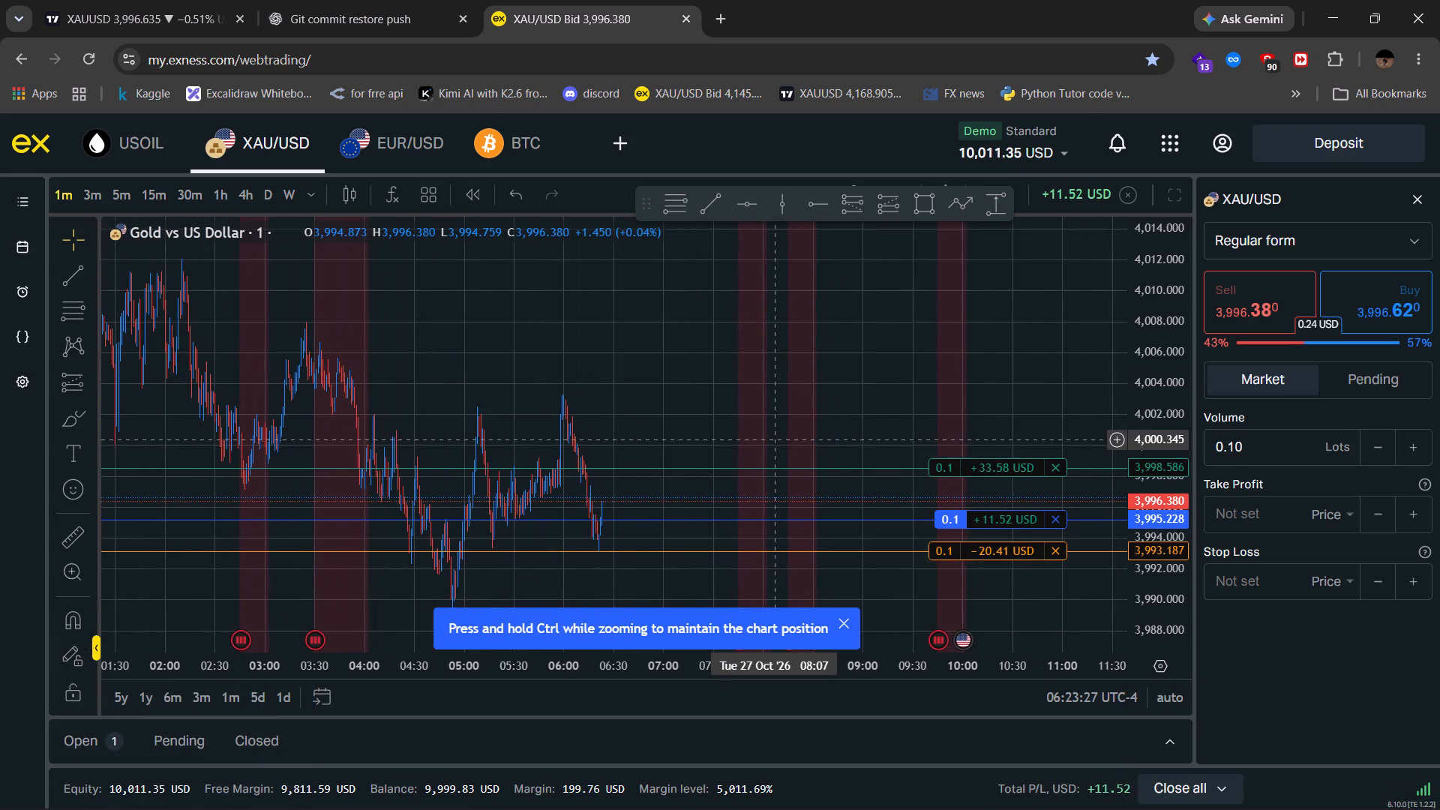
pyautogui.click(204, 0)
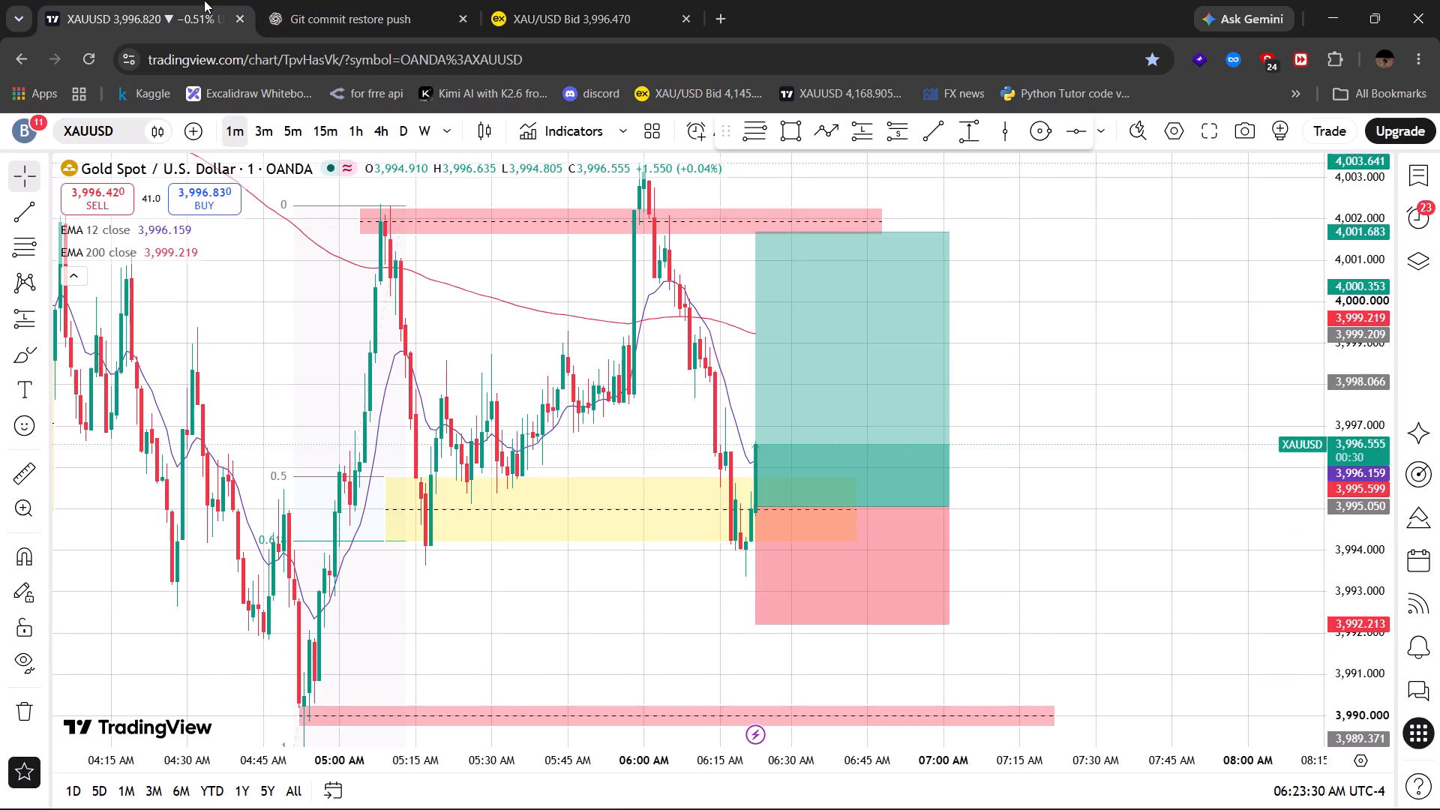
pyautogui.click(1181, 353)
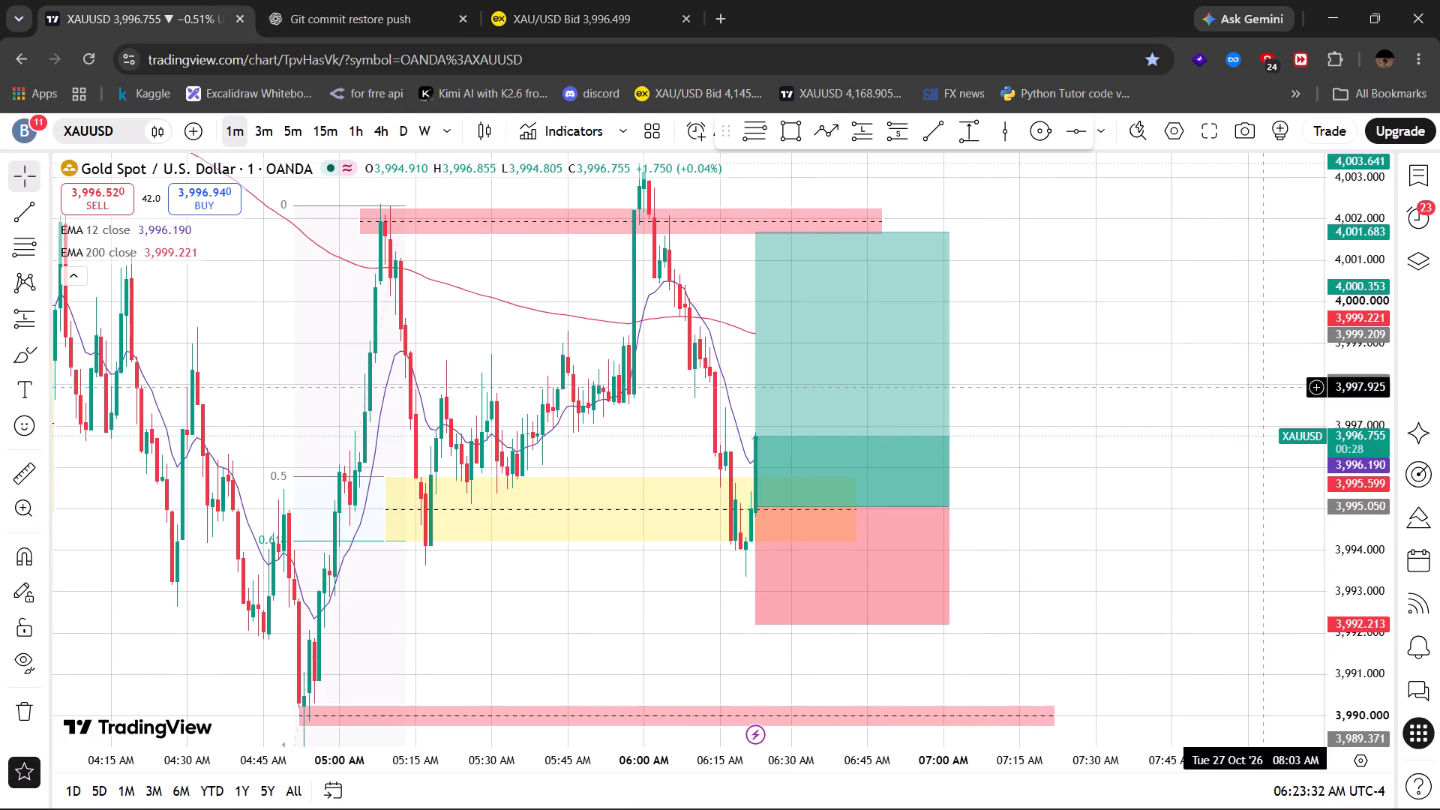
pyautogui.moveTo(1369, 459); pyautogui.dragTo(1363, 502)
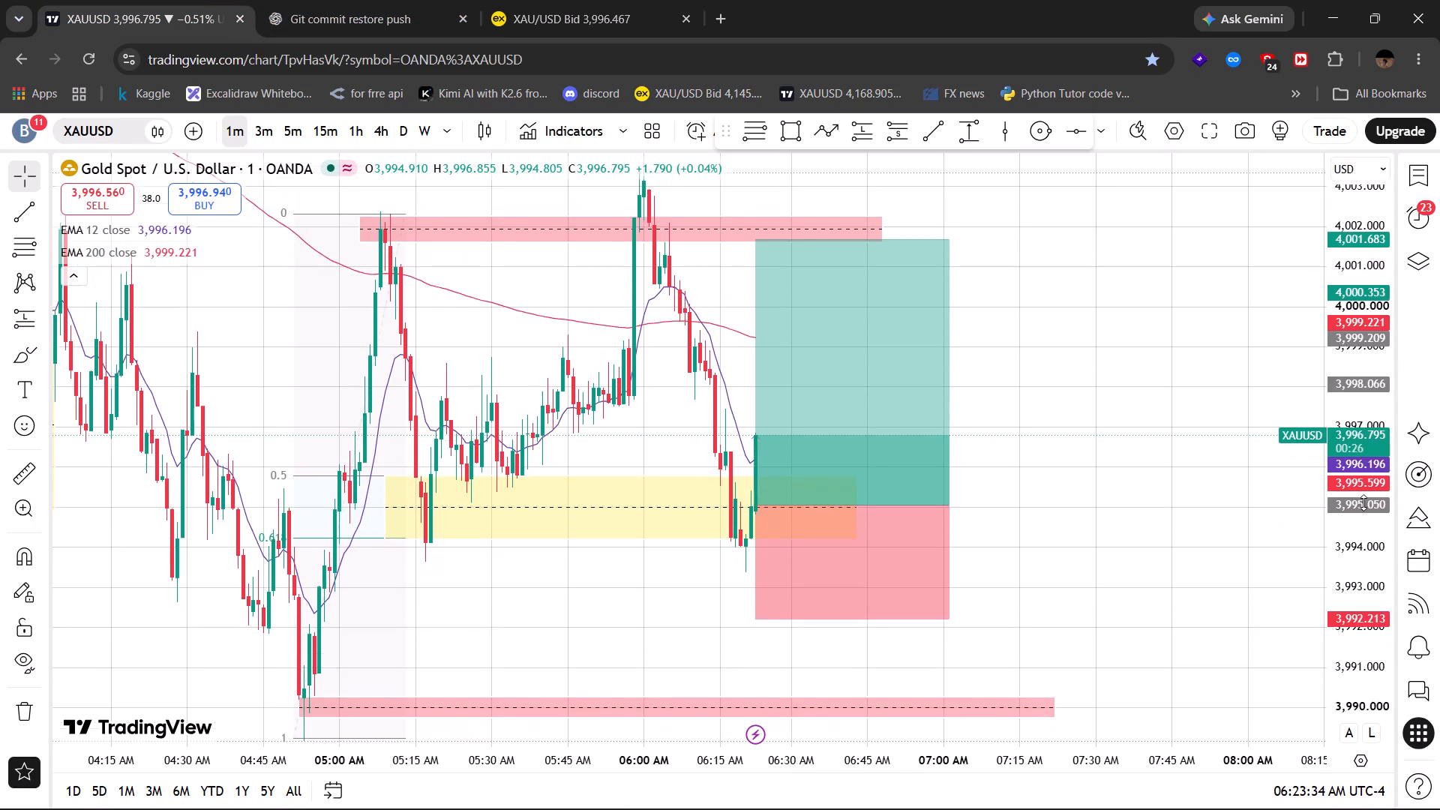
pyautogui.moveTo(1363, 502); pyautogui.dragTo(1360, 545)
pyautogui.click(531, 1)
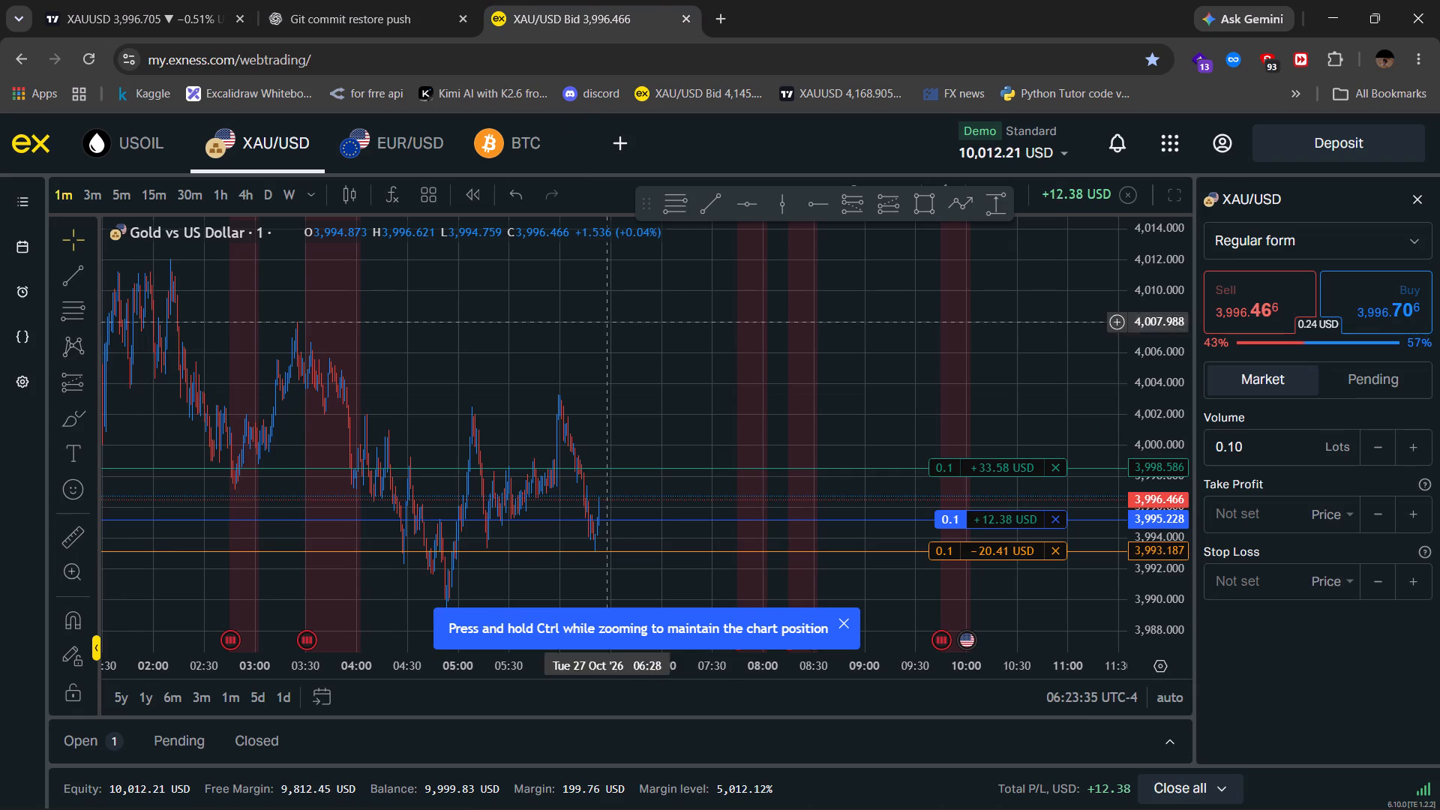
pyautogui.moveTo(732, 673); pyautogui.dragTo(292, 628)
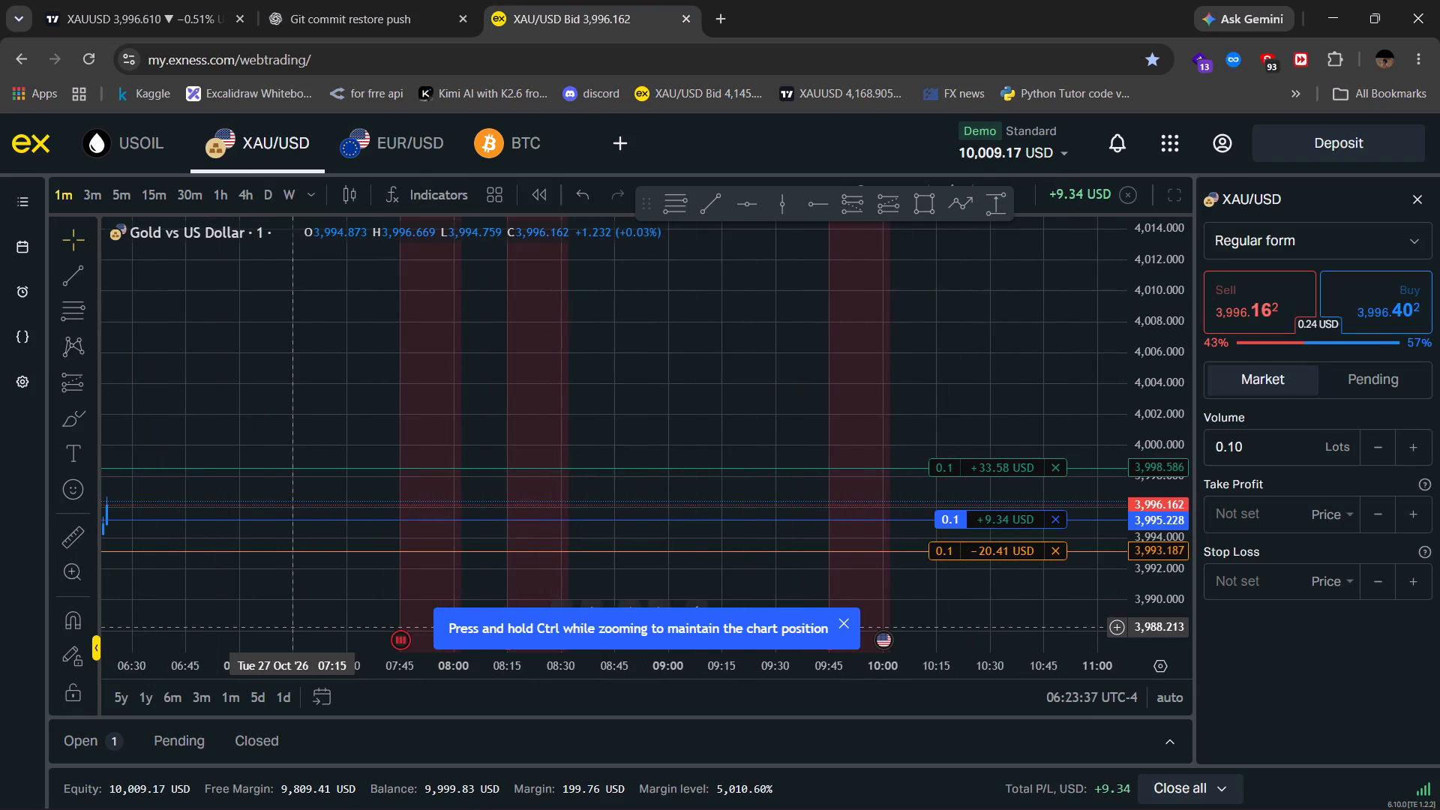
pyautogui.moveTo(292, 628); pyautogui.dragTo(524, 602)
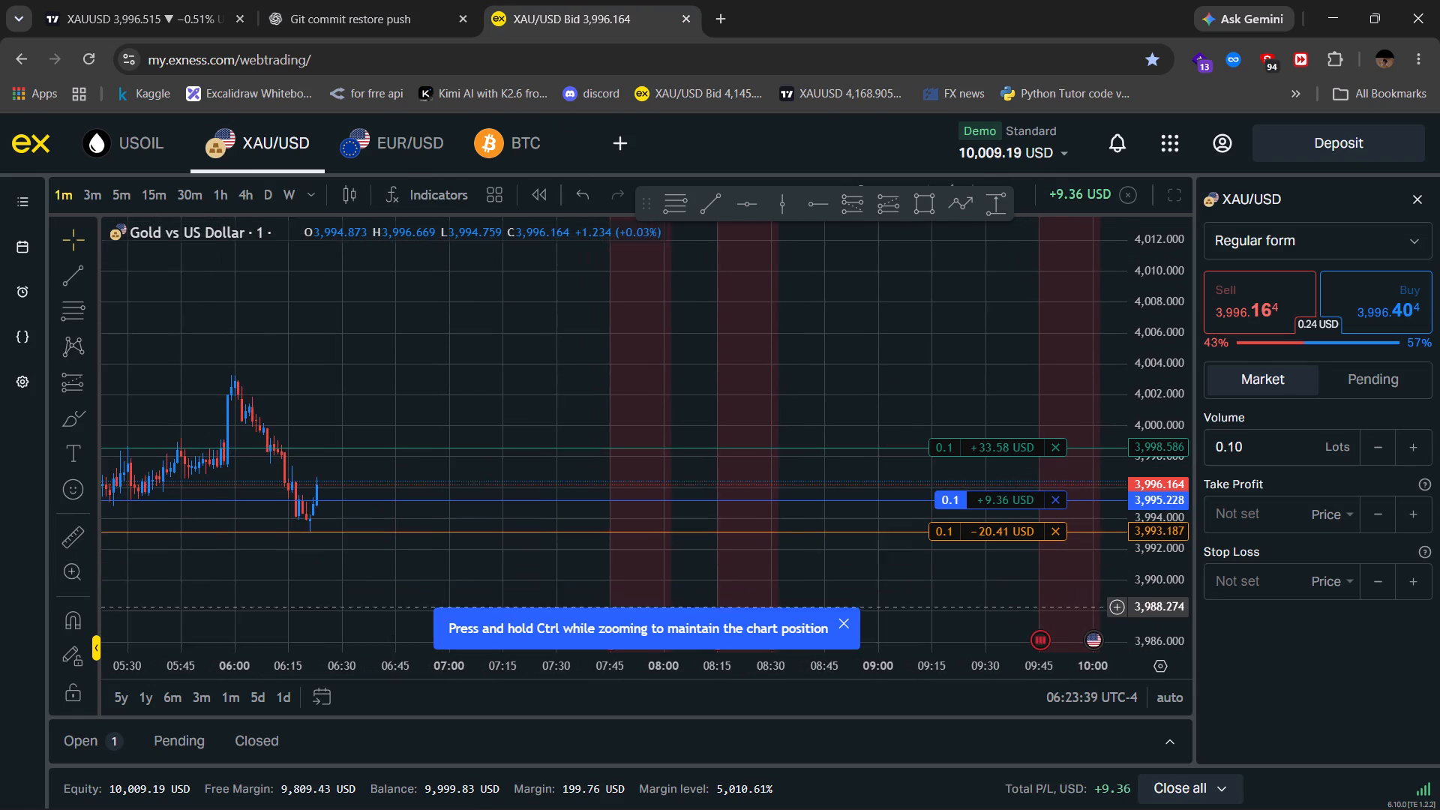
pyautogui.moveTo(524, 602); pyautogui.dragTo(526, 600)
pyautogui.moveTo(1163, 431); pyautogui.dragTo(1157, 279)
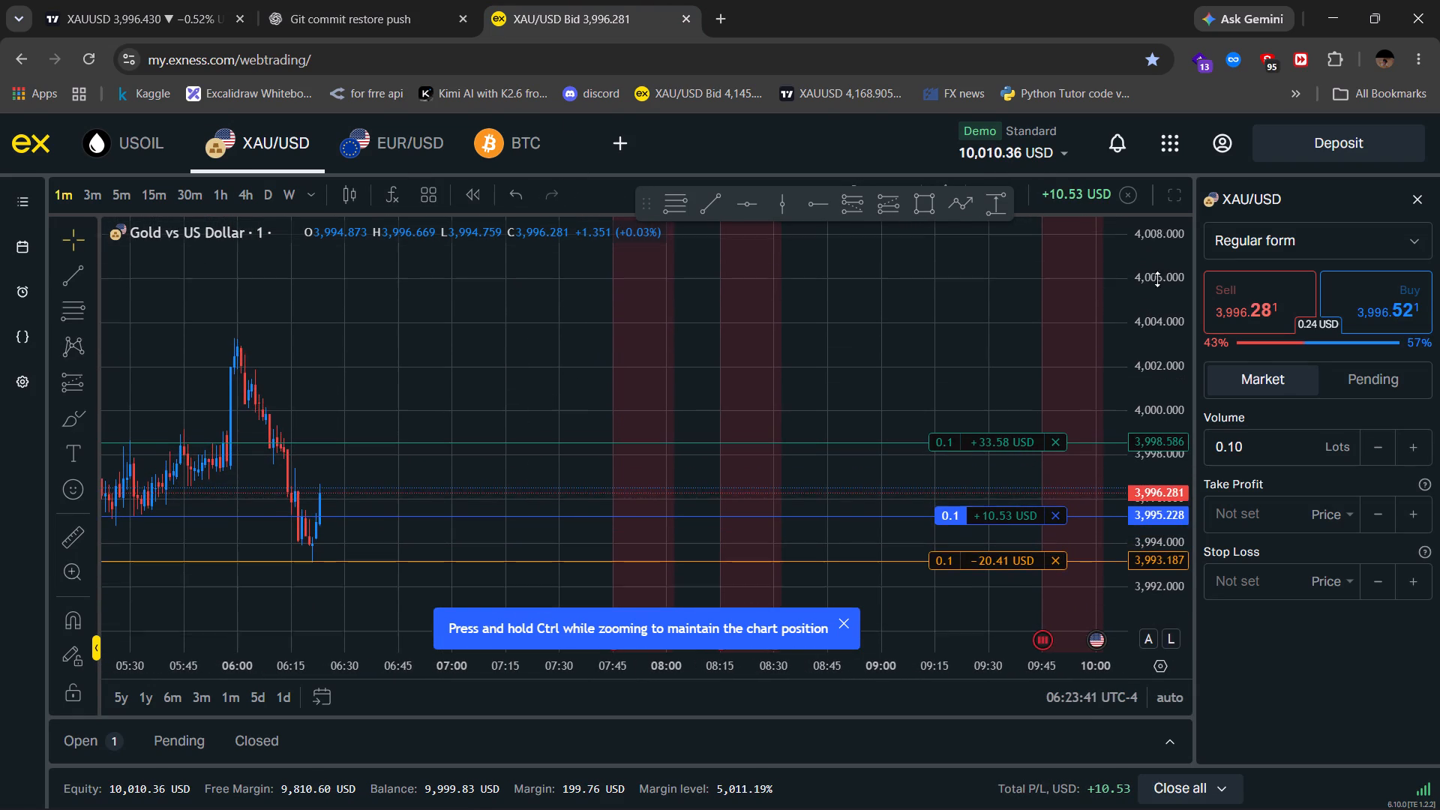
pyautogui.moveTo(1157, 279); pyautogui.dragTo(1158, 177)
pyautogui.moveTo(1179, 379); pyautogui.dragTo(1137, 72)
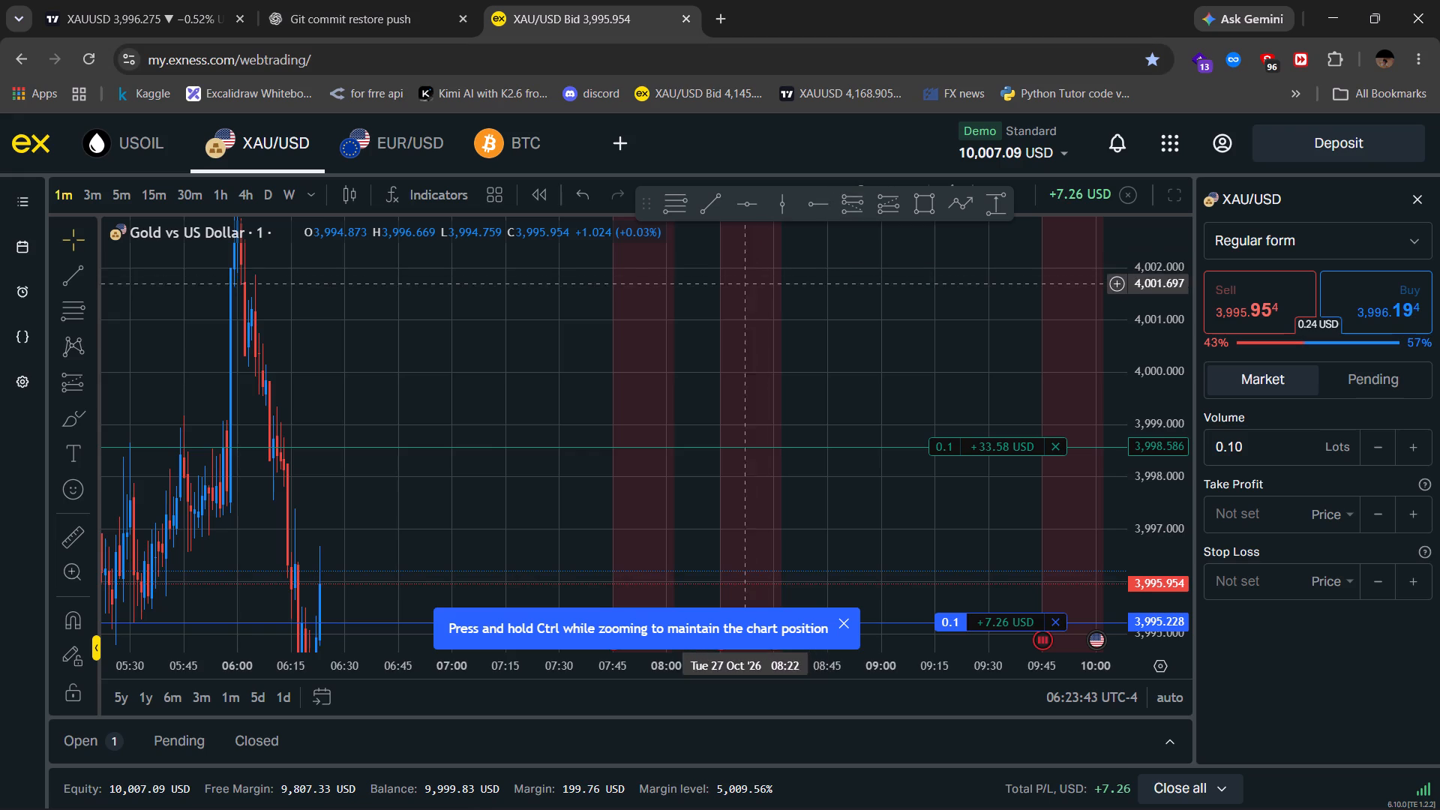
pyautogui.moveTo(733, 294); pyautogui.dragTo(958, 239)
pyautogui.moveTo(1161, 349); pyautogui.dragTo(1159, 427)
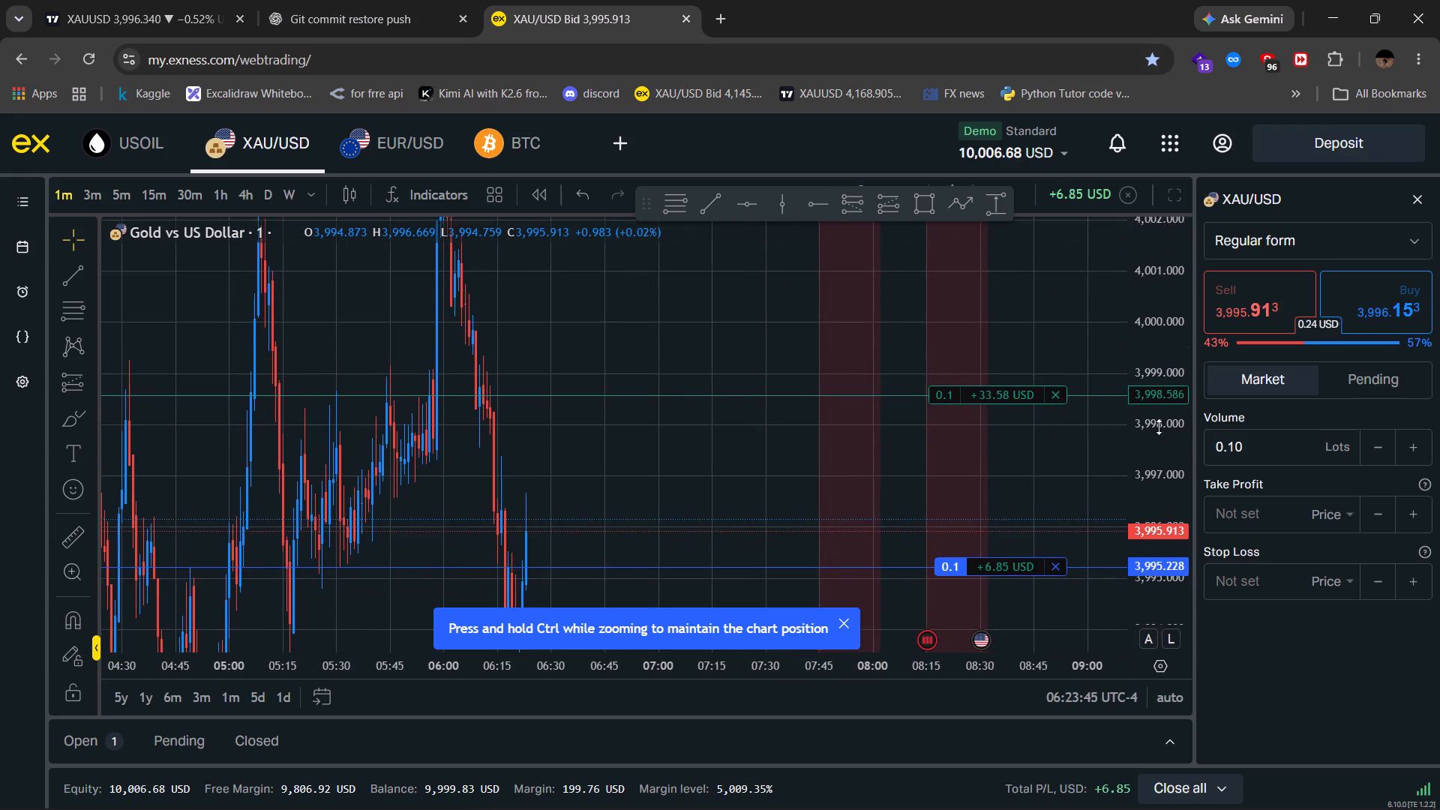
pyautogui.moveTo(1159, 427); pyautogui.dragTo(1156, 468)
# Switch to the TradingView chart and shorten the long position so it ends at about 06:46 AM.
pyautogui.click(157, 0)
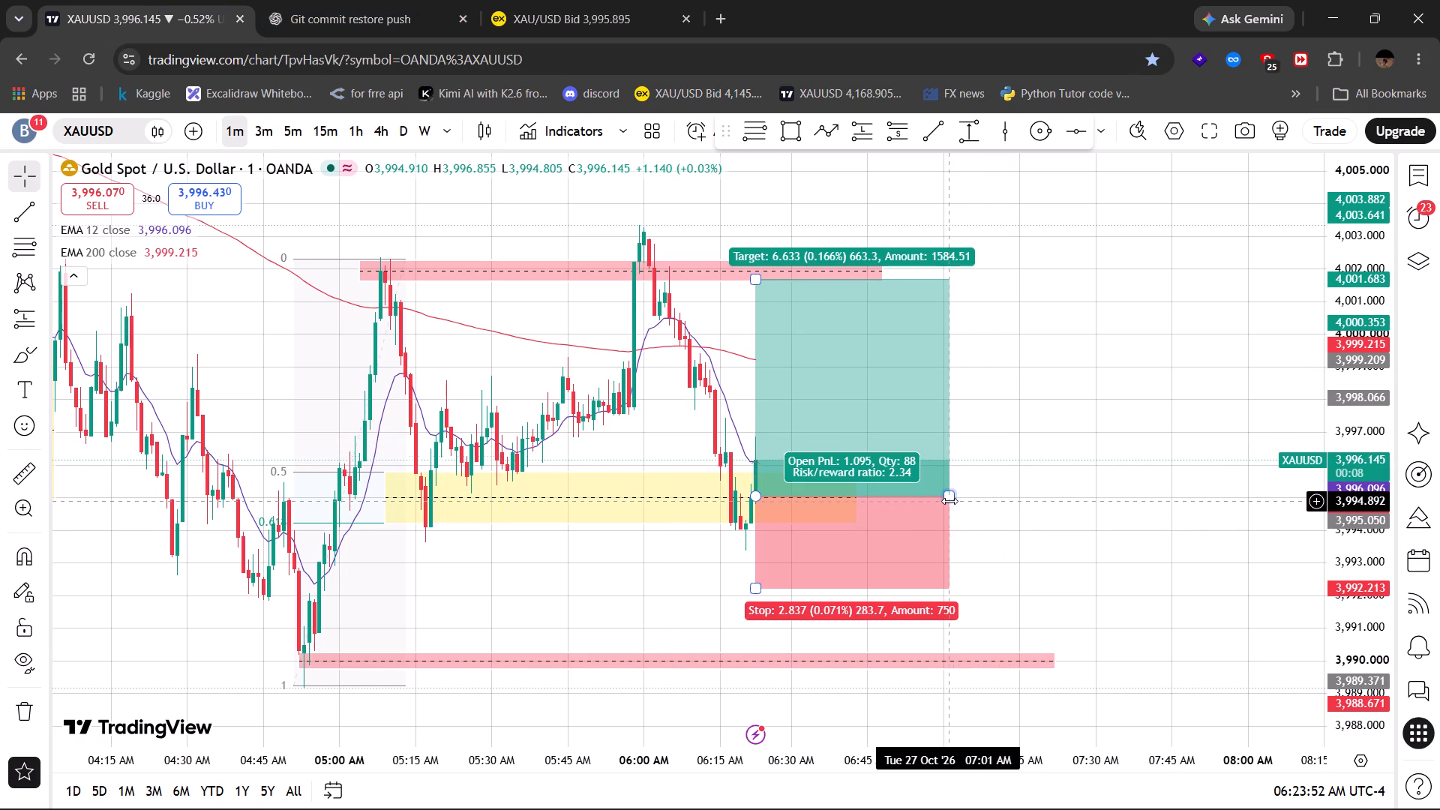
pyautogui.moveTo(949, 501); pyautogui.dragTo(871, 507)
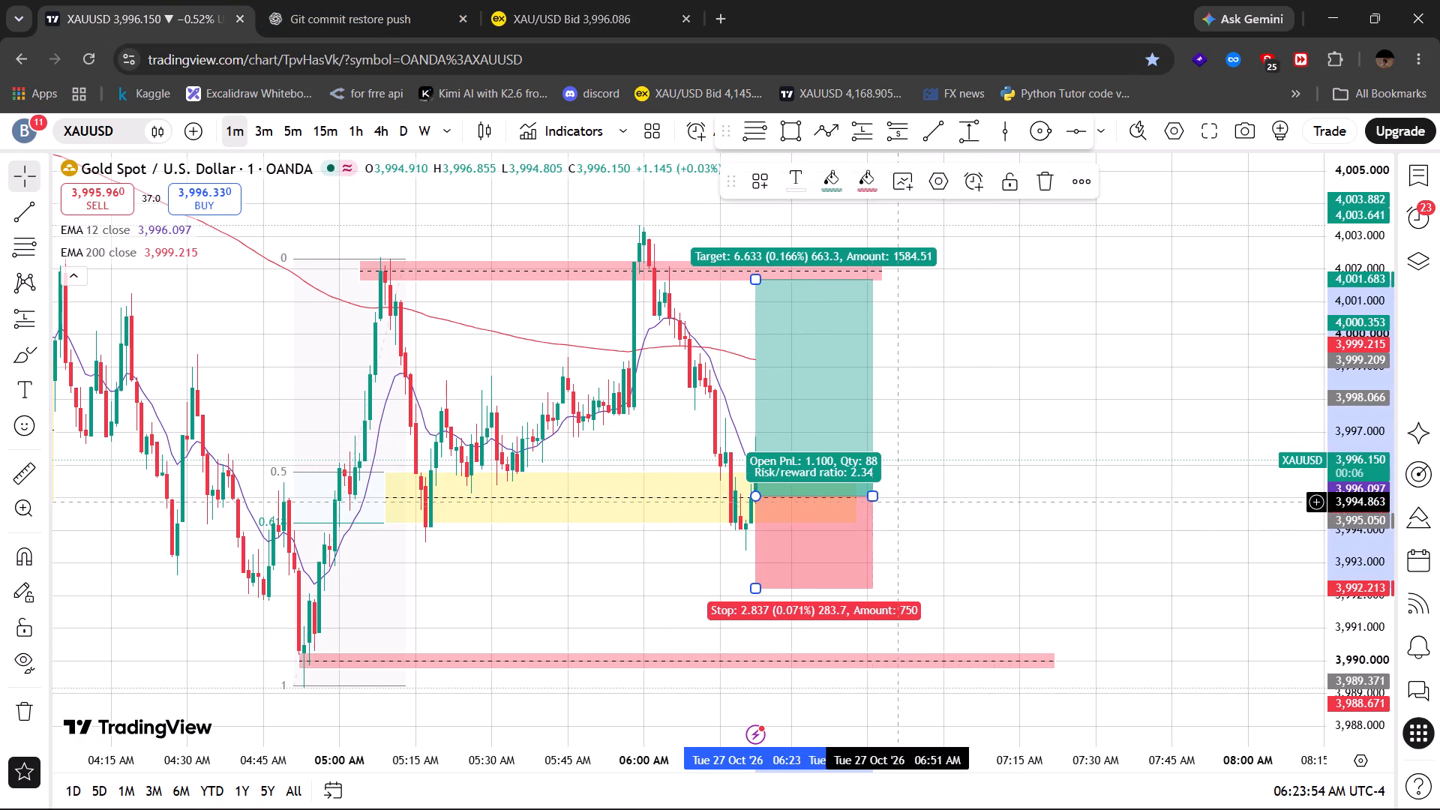
pyautogui.click(992, 473)
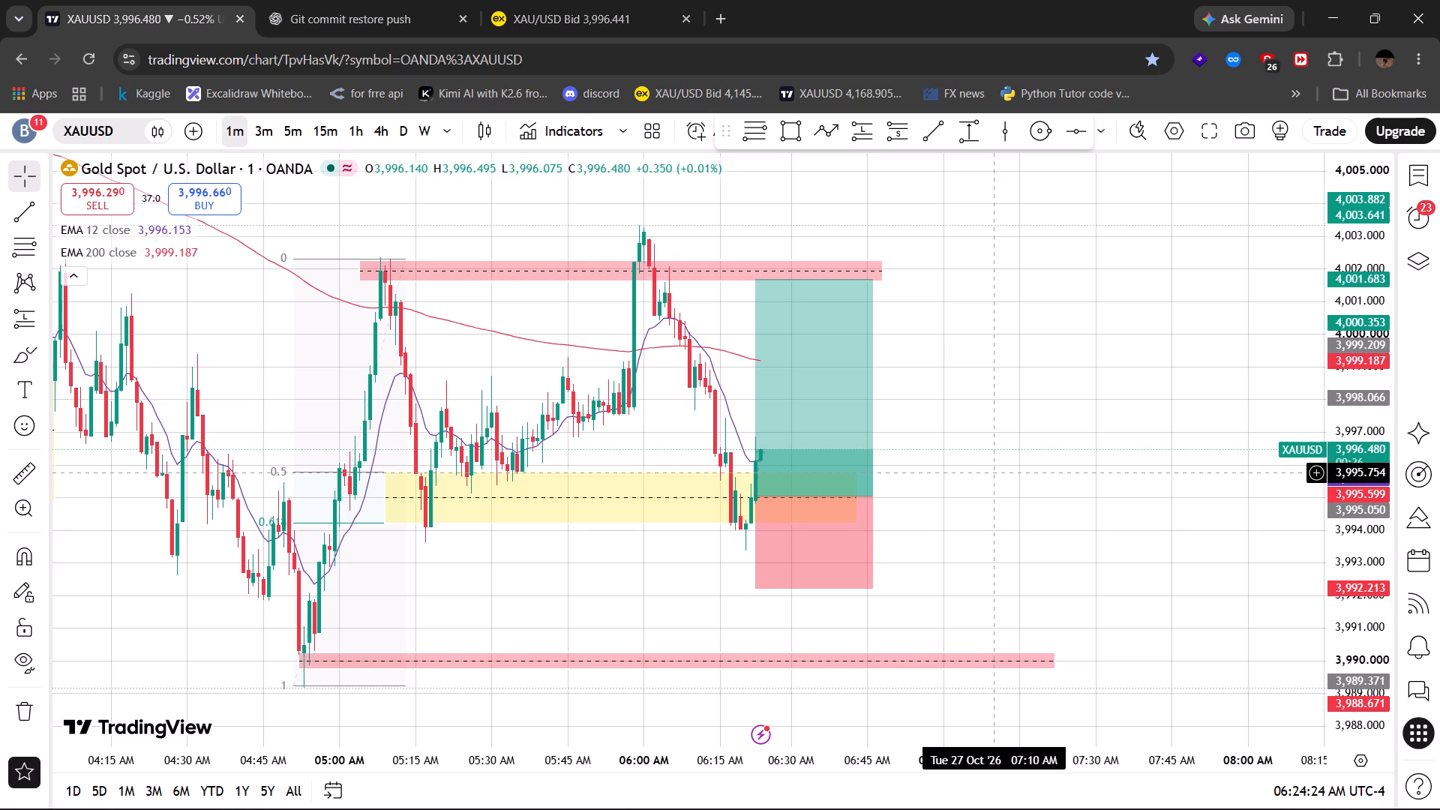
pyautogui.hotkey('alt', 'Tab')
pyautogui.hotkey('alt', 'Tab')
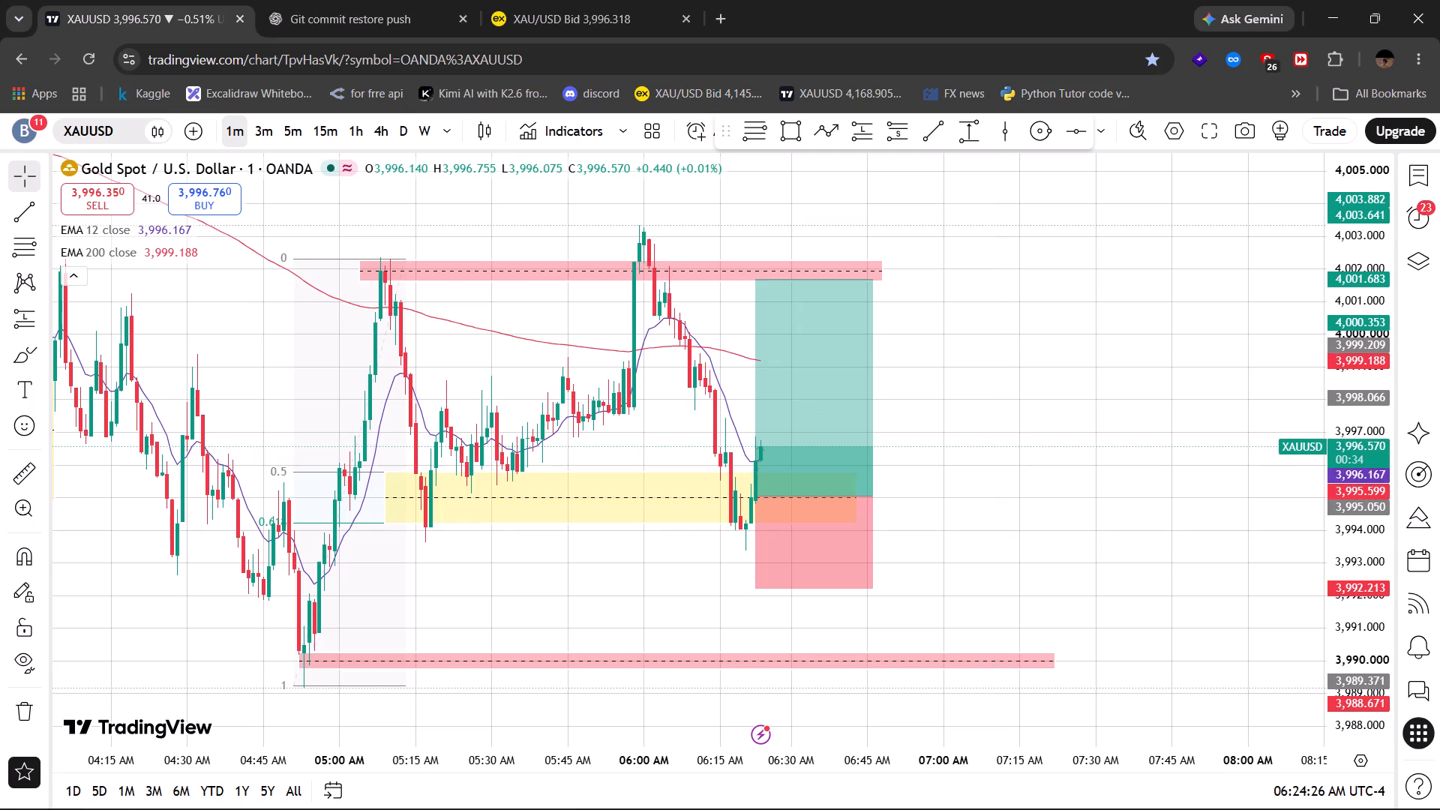
# Switch to the Exness terminal and lower the open XAU/USD buy's stop loss to 3,992.999, keeping its take profit.
pyautogui.hotkey('ctrl', 'Tab')
pyautogui.hotkey('ctrl', 'Tab')
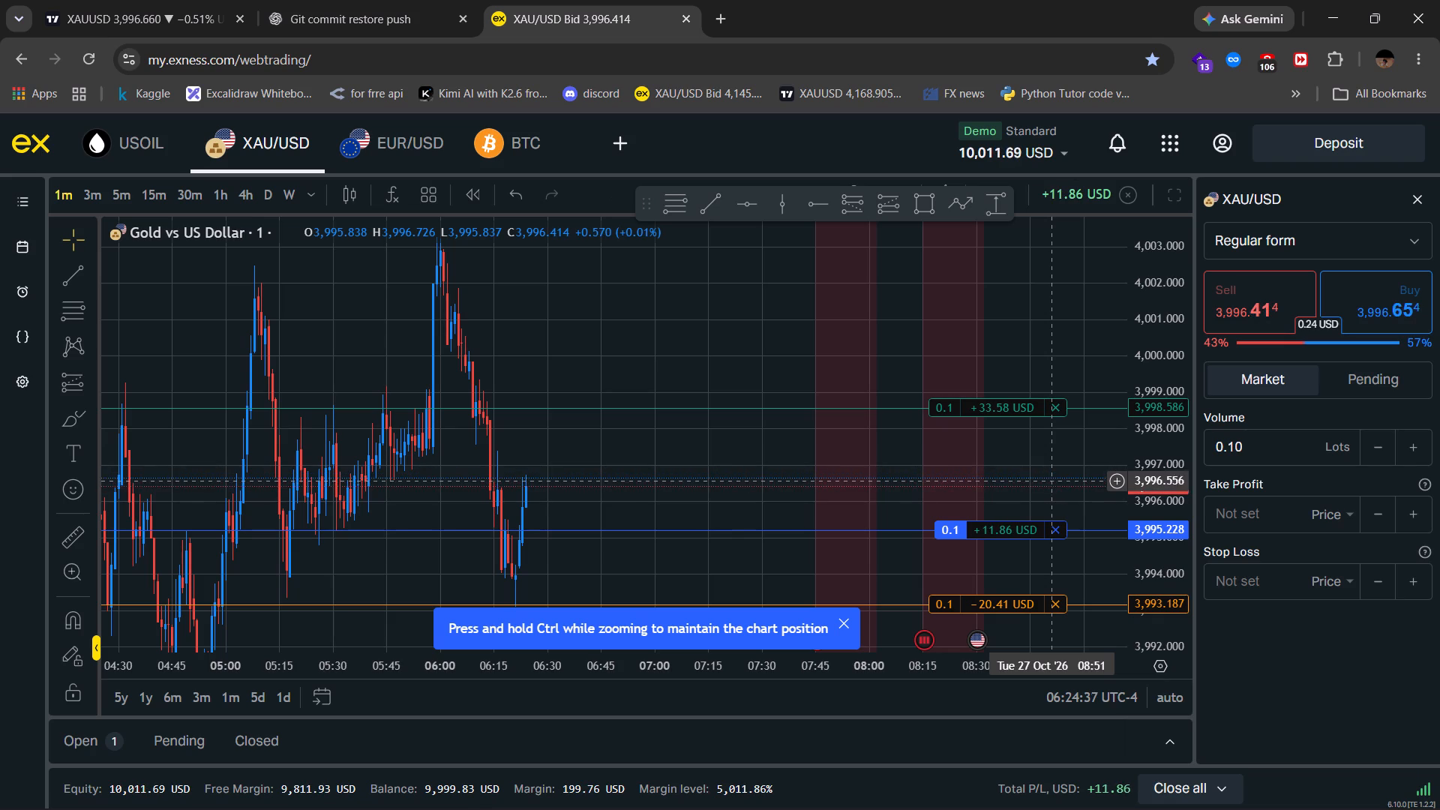
pyautogui.moveTo(826, 586); pyautogui.dragTo(826, 517)
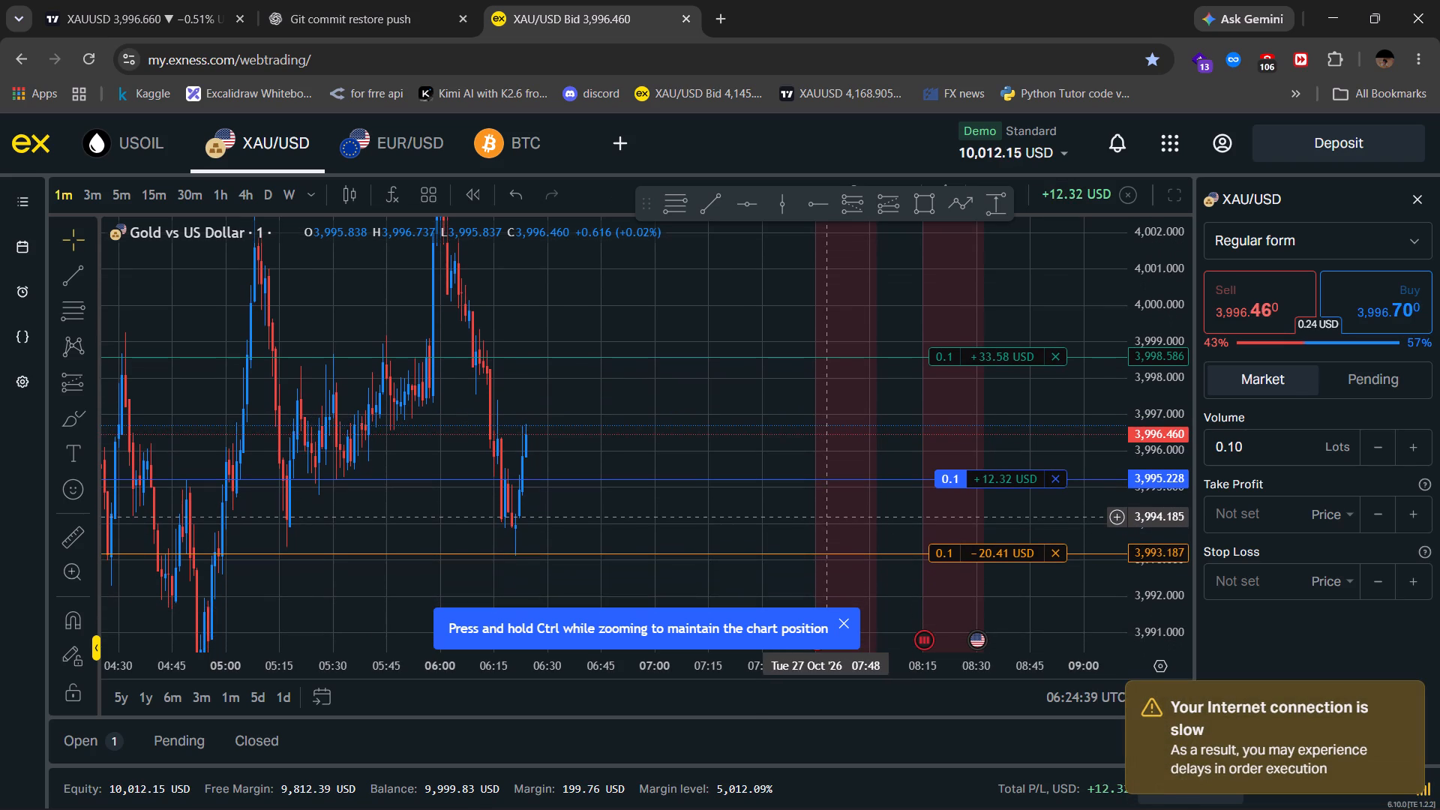
pyautogui.moveTo(826, 517); pyautogui.dragTo(826, 516)
pyautogui.click(806, 554)
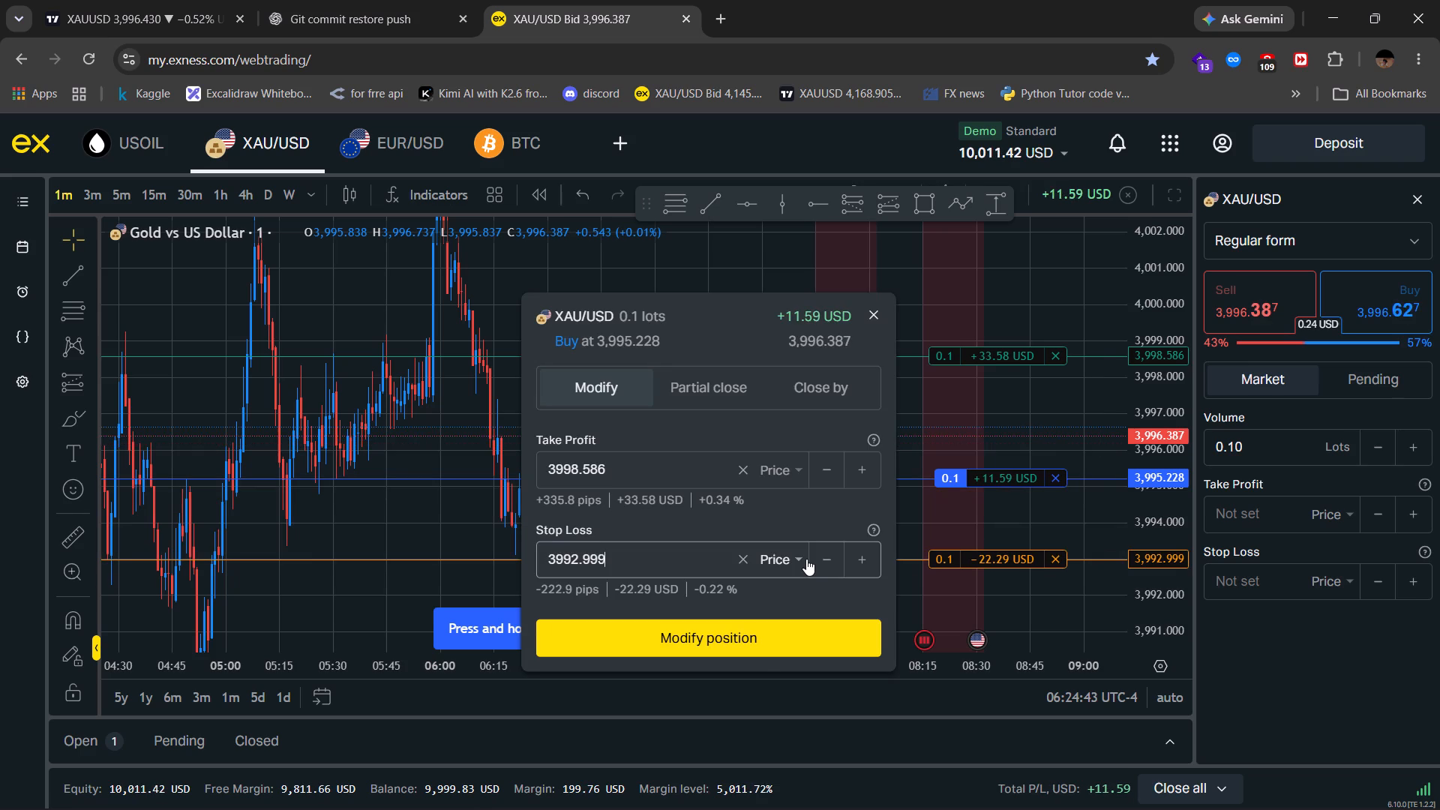
pyautogui.click(769, 640)
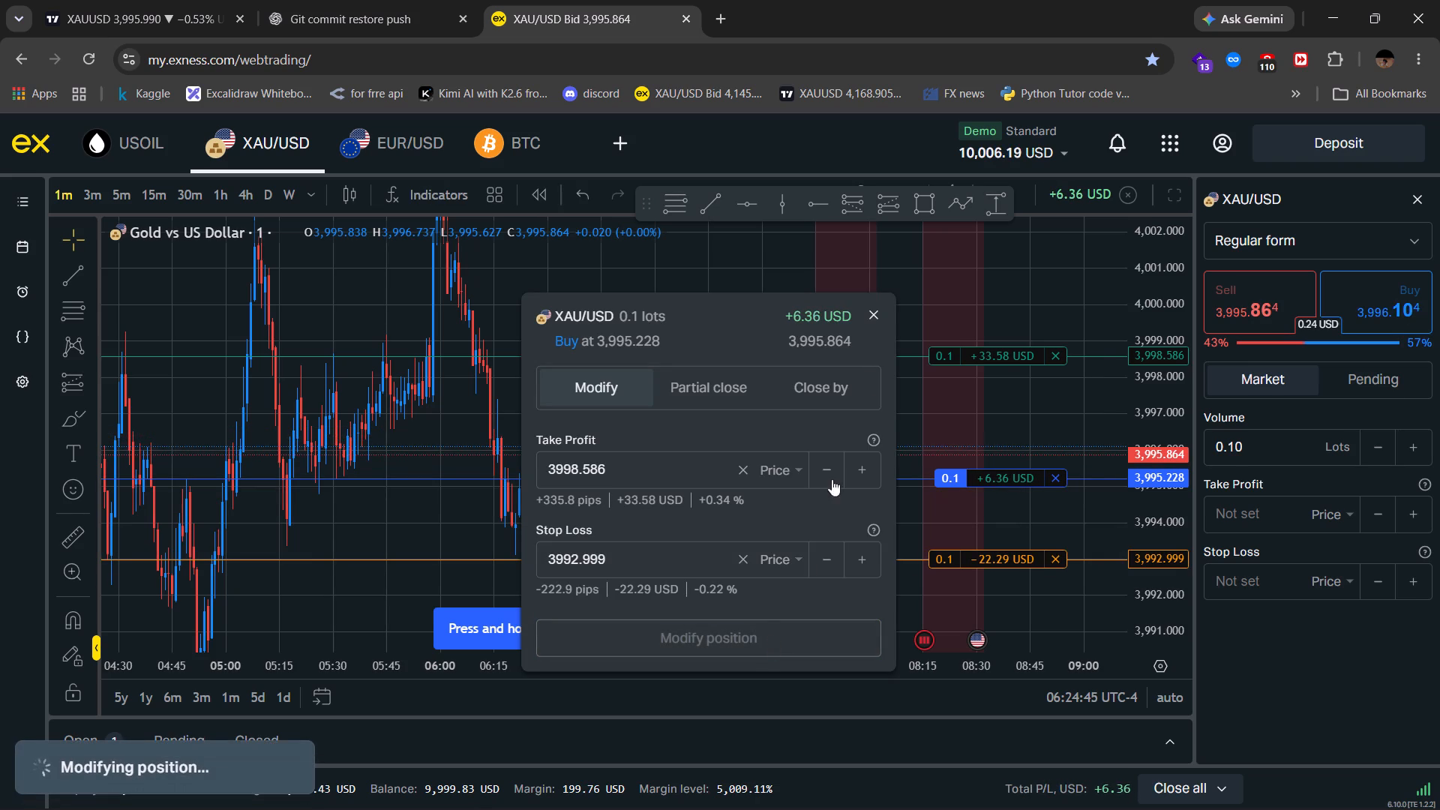
pyautogui.click(864, 315)
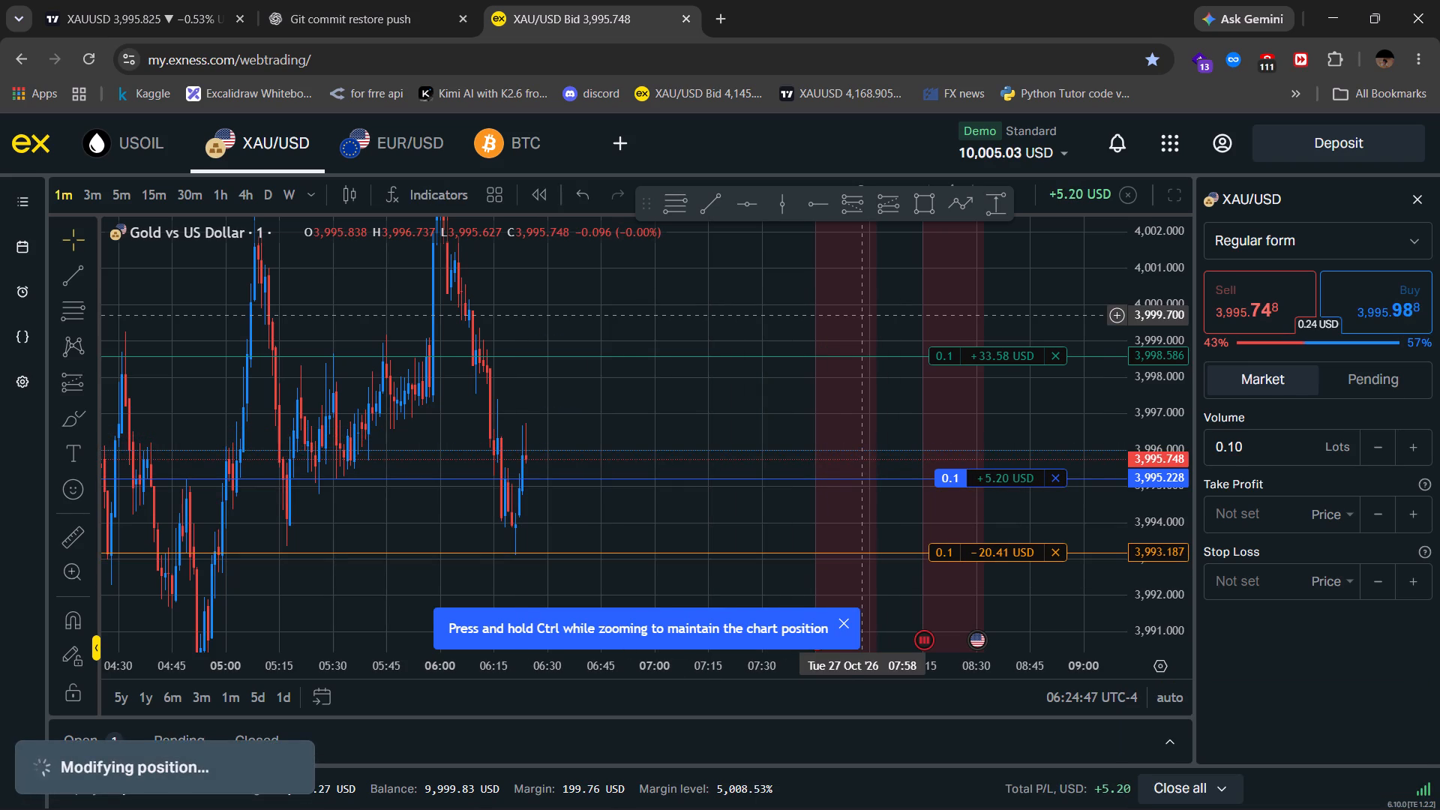
pyautogui.click(739, 408)
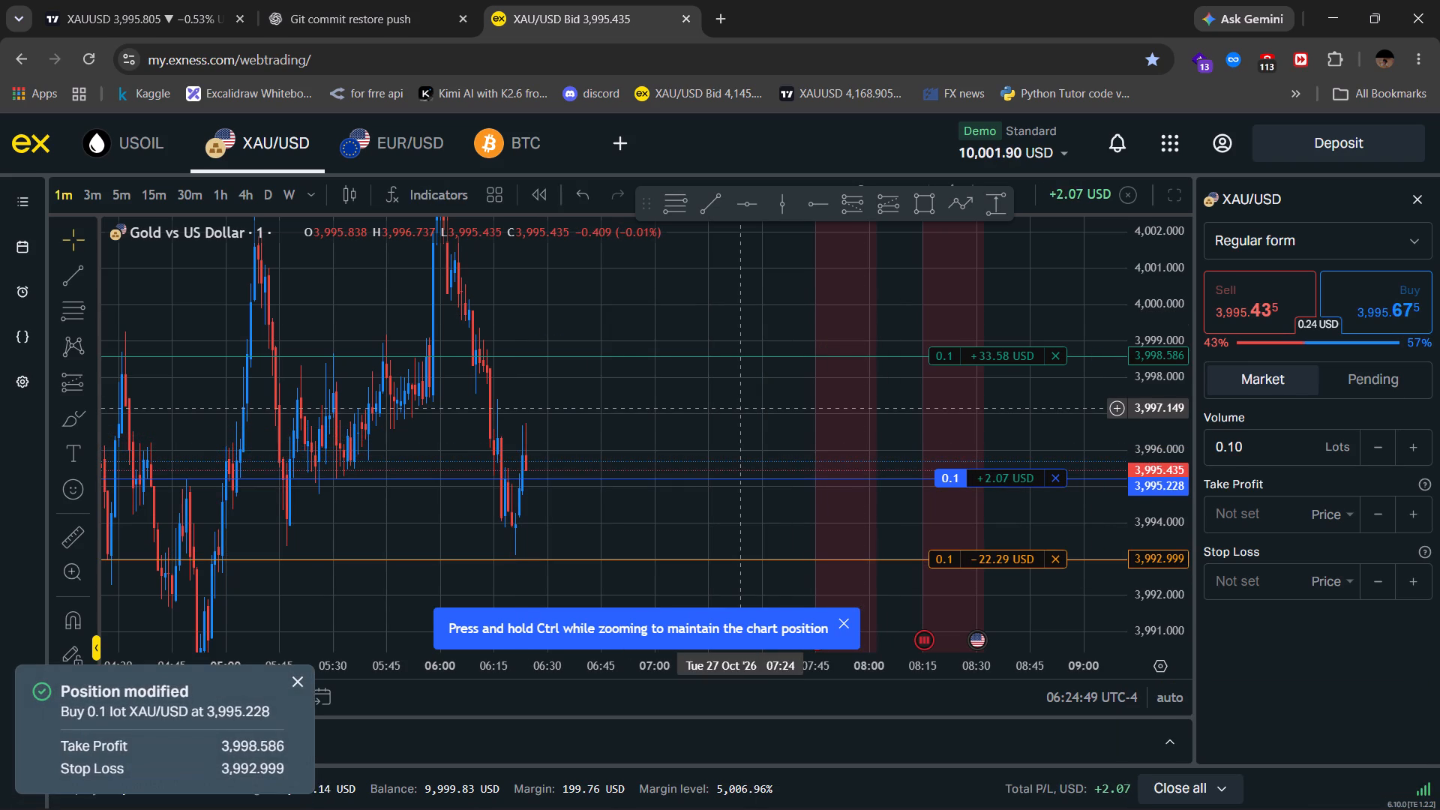
pyautogui.click(738, 480)
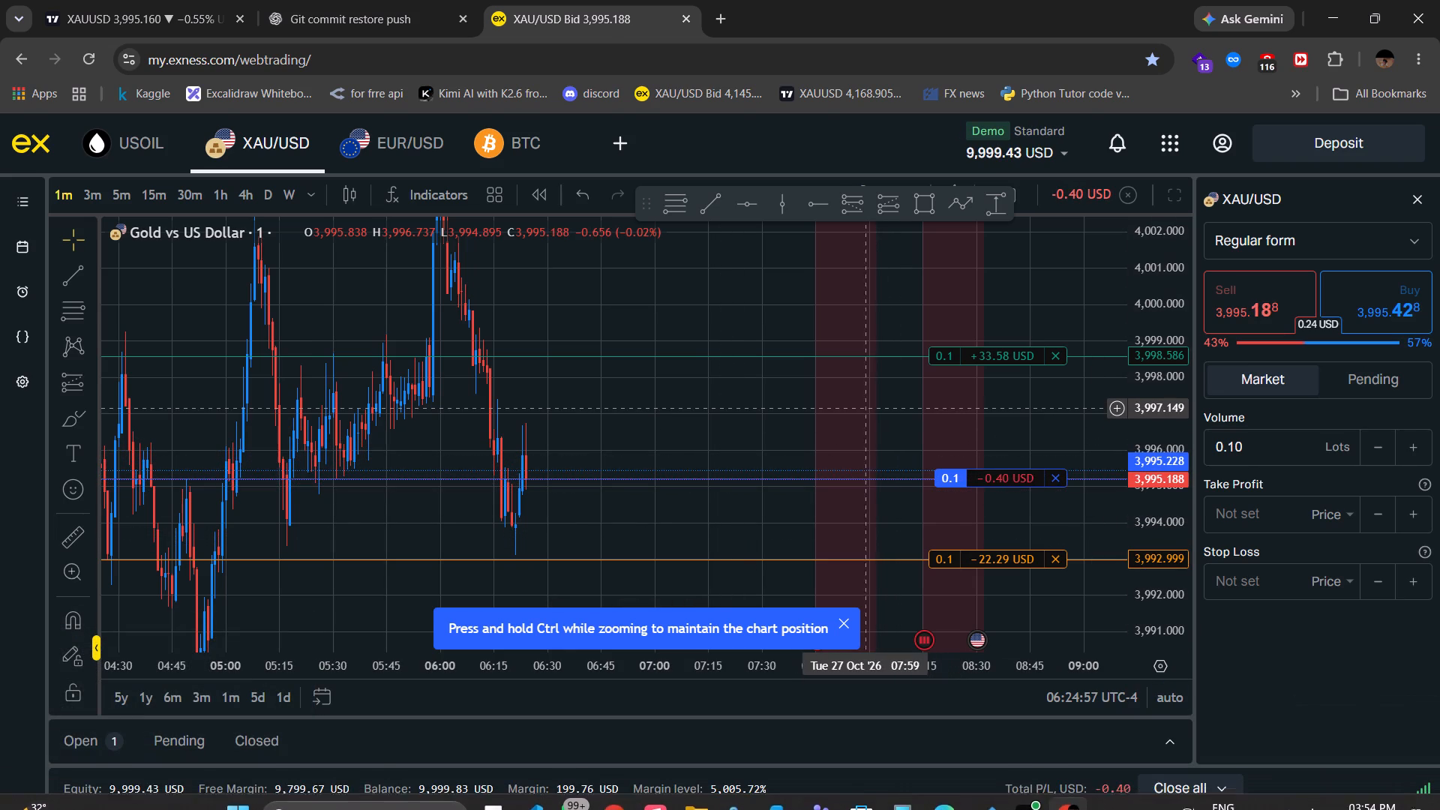
# Switch back to the TradingView XAUUSD chart to check the planned long position.
pyautogui.click(153, 0)
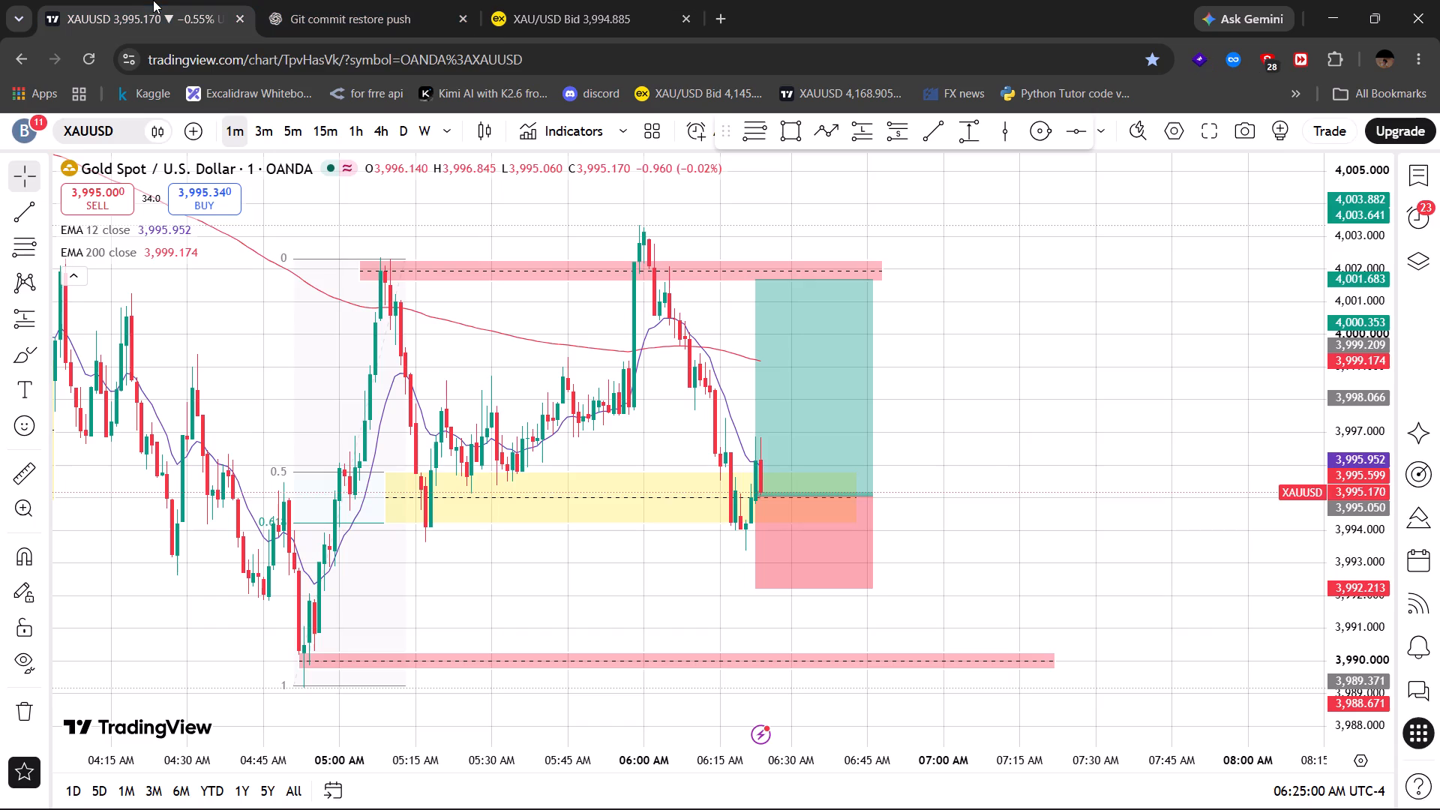
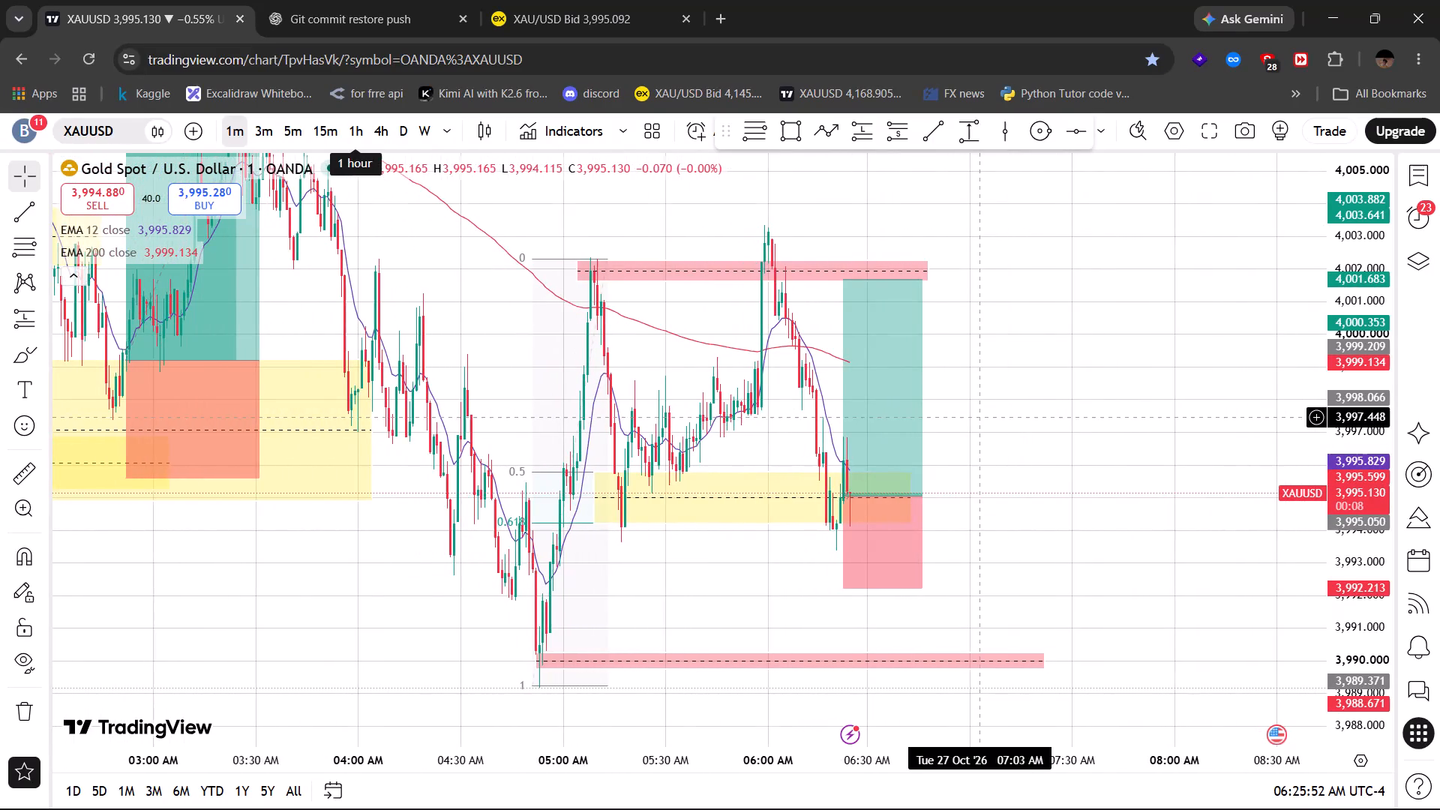
# Switch XAUUSD to the 5-minute timeframe and examine the price action around the planned long position and its zones.
pyautogui.moveTo(980, 418); pyautogui.dragTo(1040, 511)
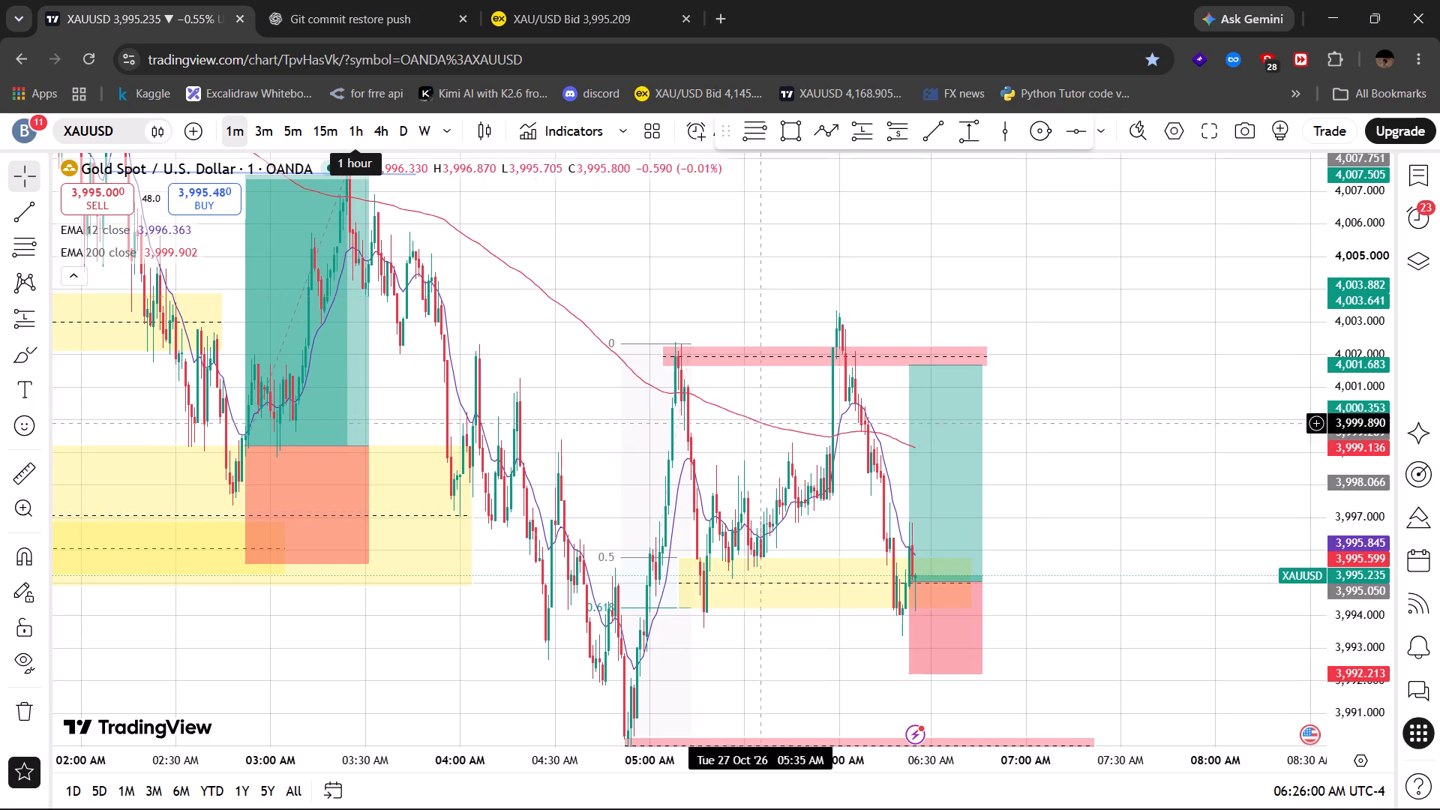
pyautogui.click(295, 137)
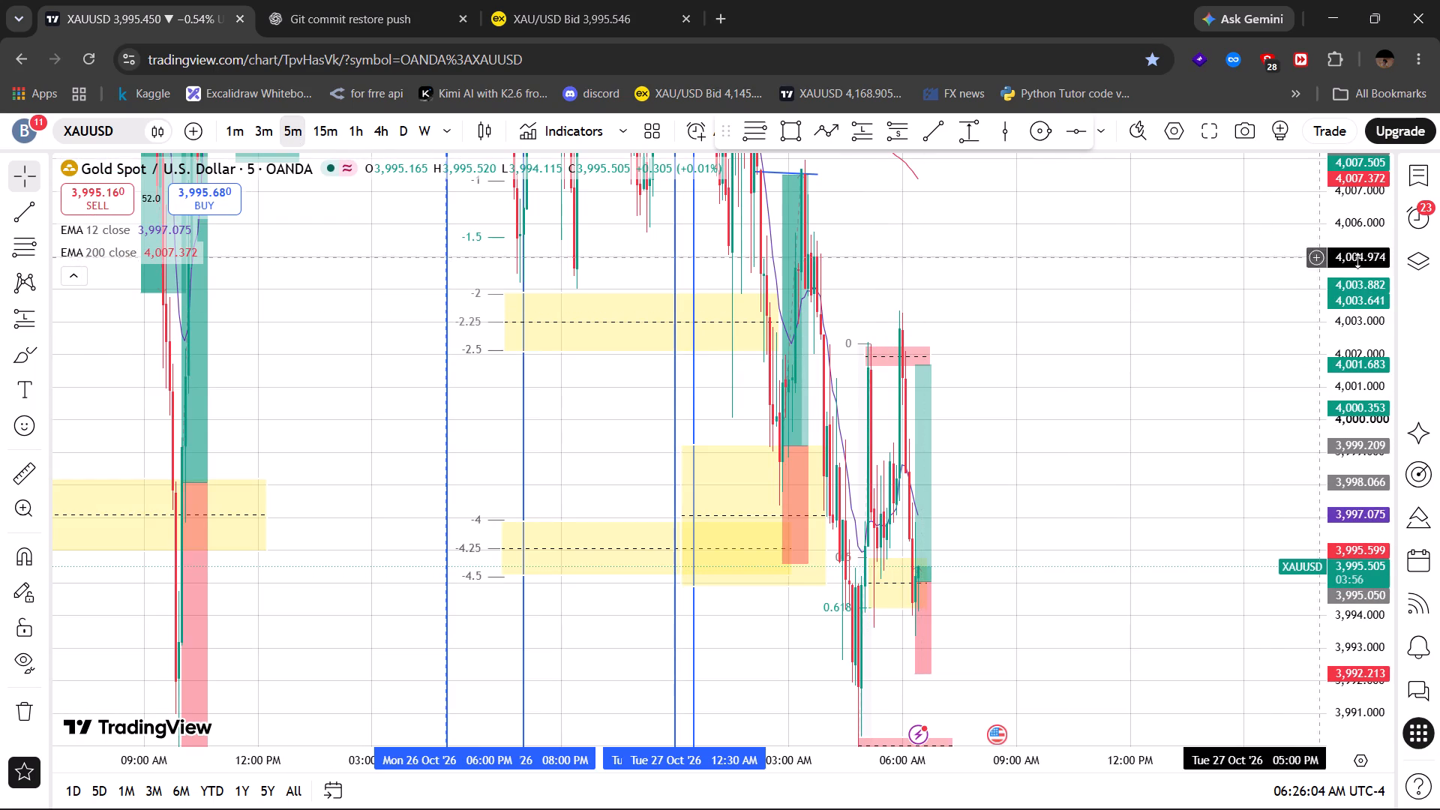
pyautogui.moveTo(1362, 261); pyautogui.dragTo(1277, 595)
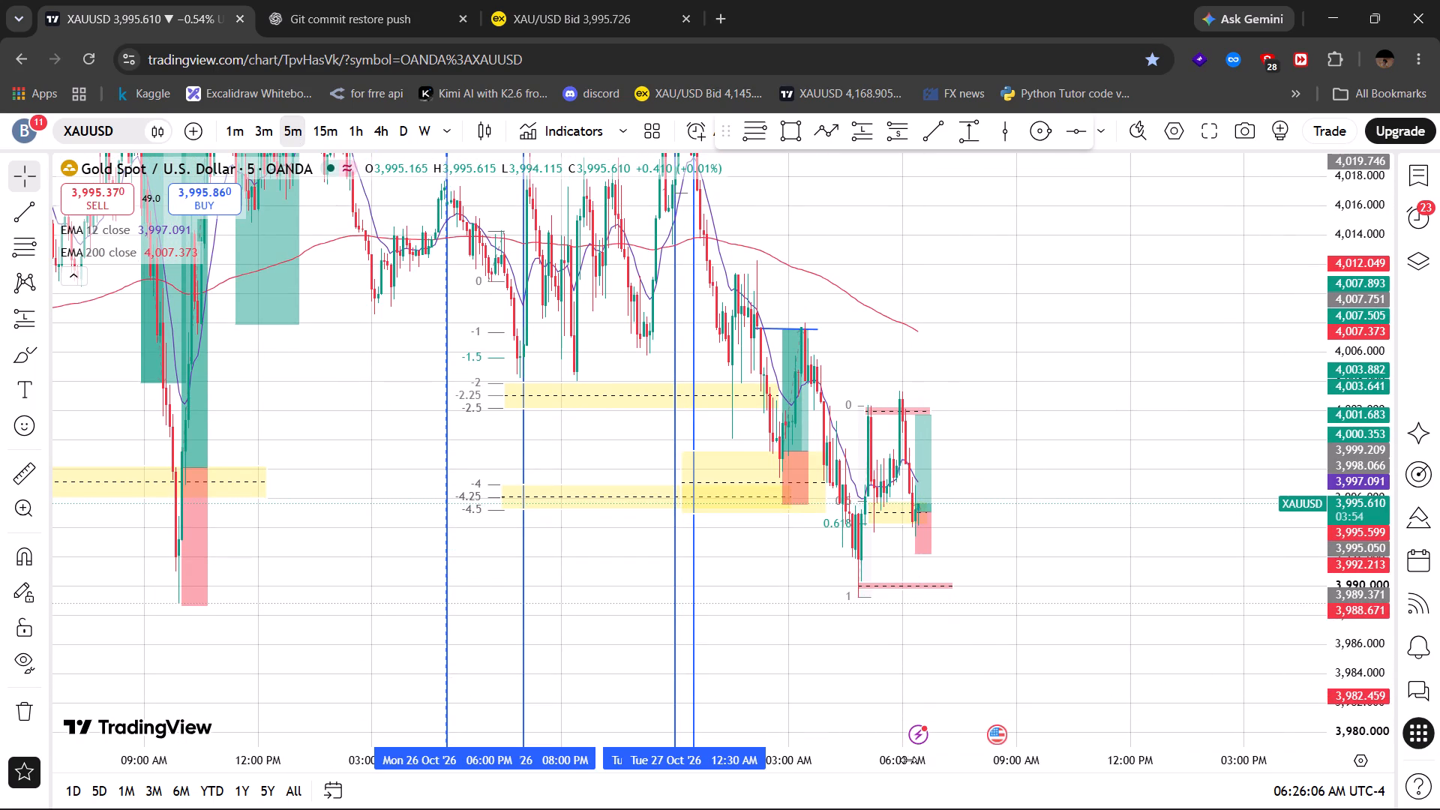
pyautogui.moveTo(907, 761); pyautogui.dragTo(489, 798)
pyautogui.moveTo(798, 569); pyautogui.dragTo(888, 523)
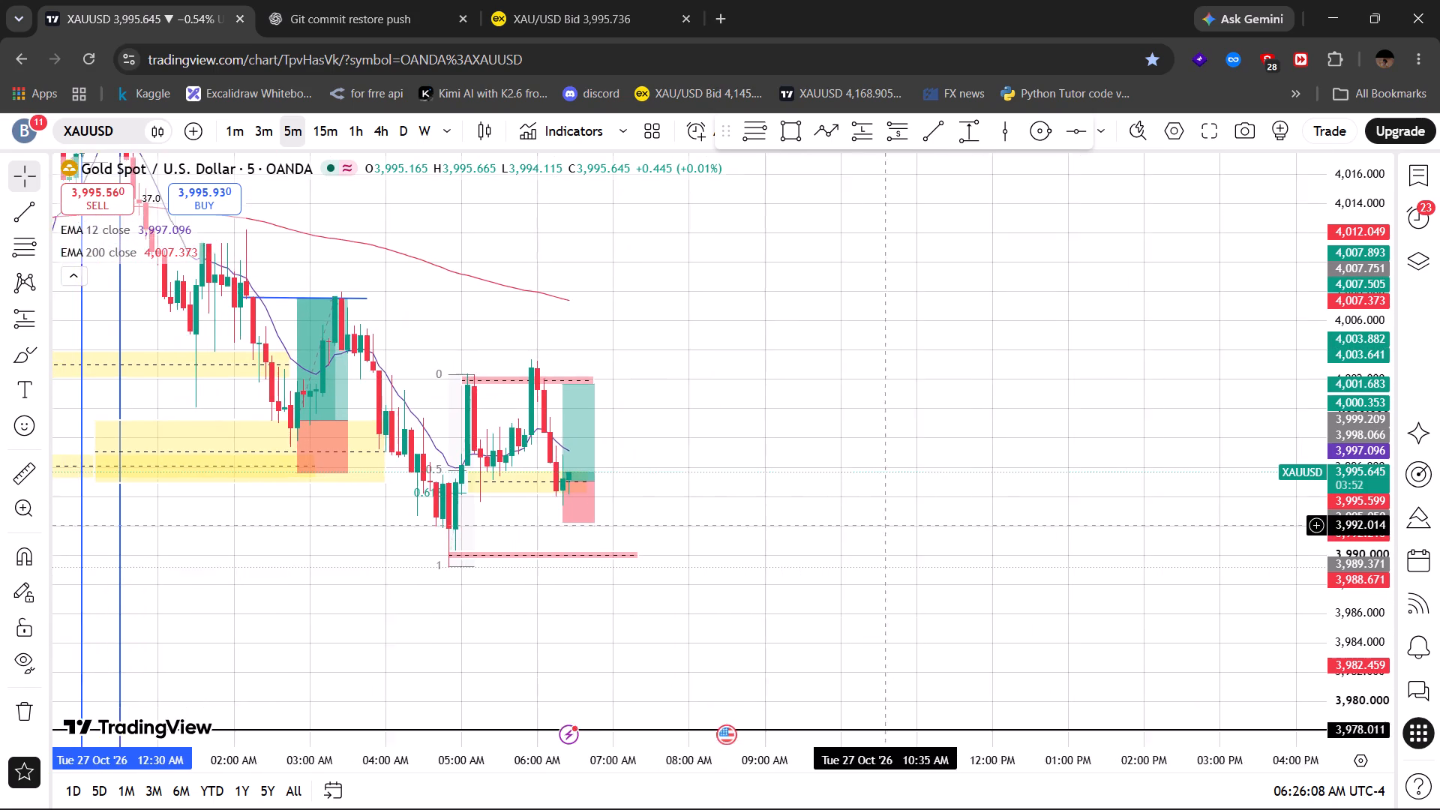
pyautogui.moveTo(888, 523); pyautogui.dragTo(964, 476)
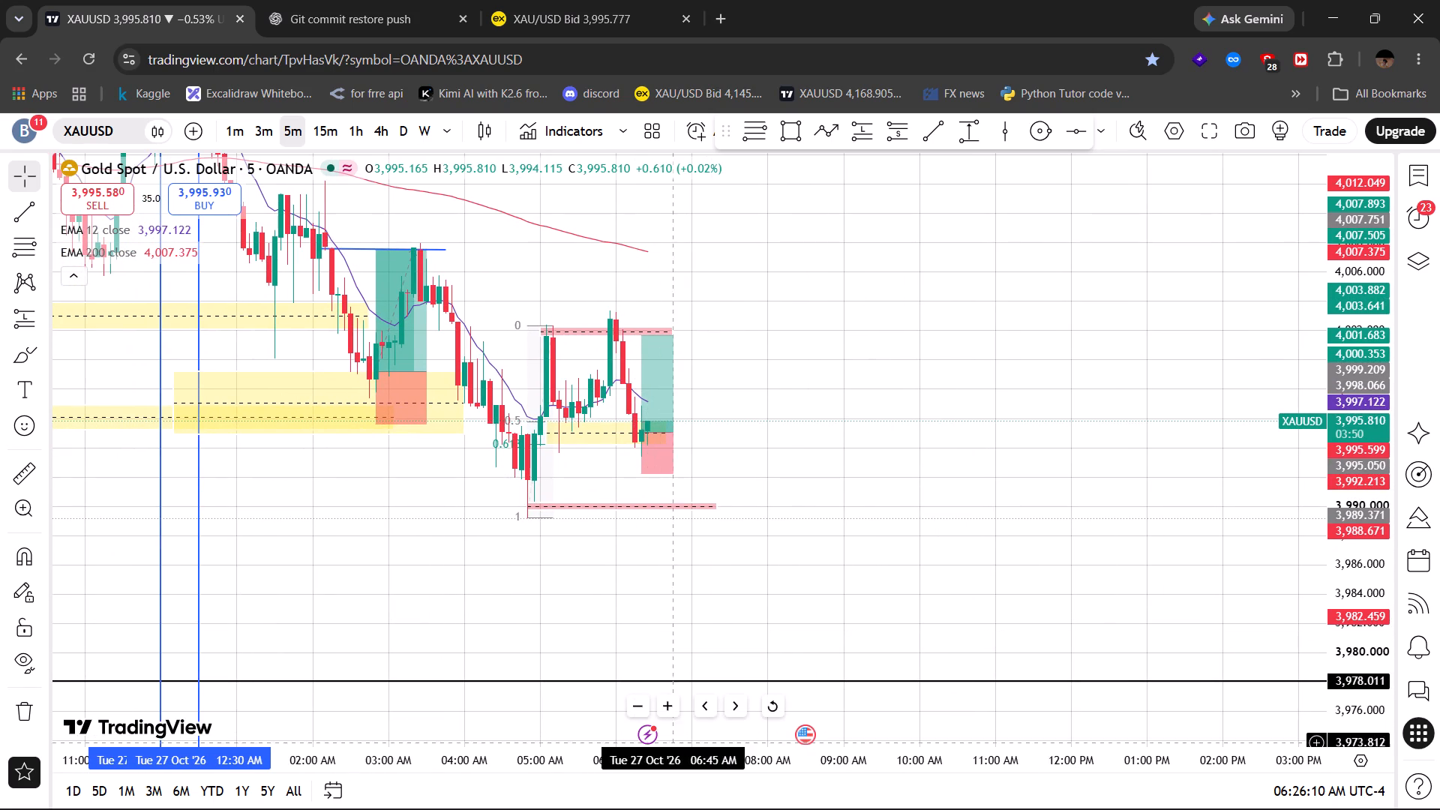
pyautogui.moveTo(676, 759); pyautogui.dragTo(435, 742)
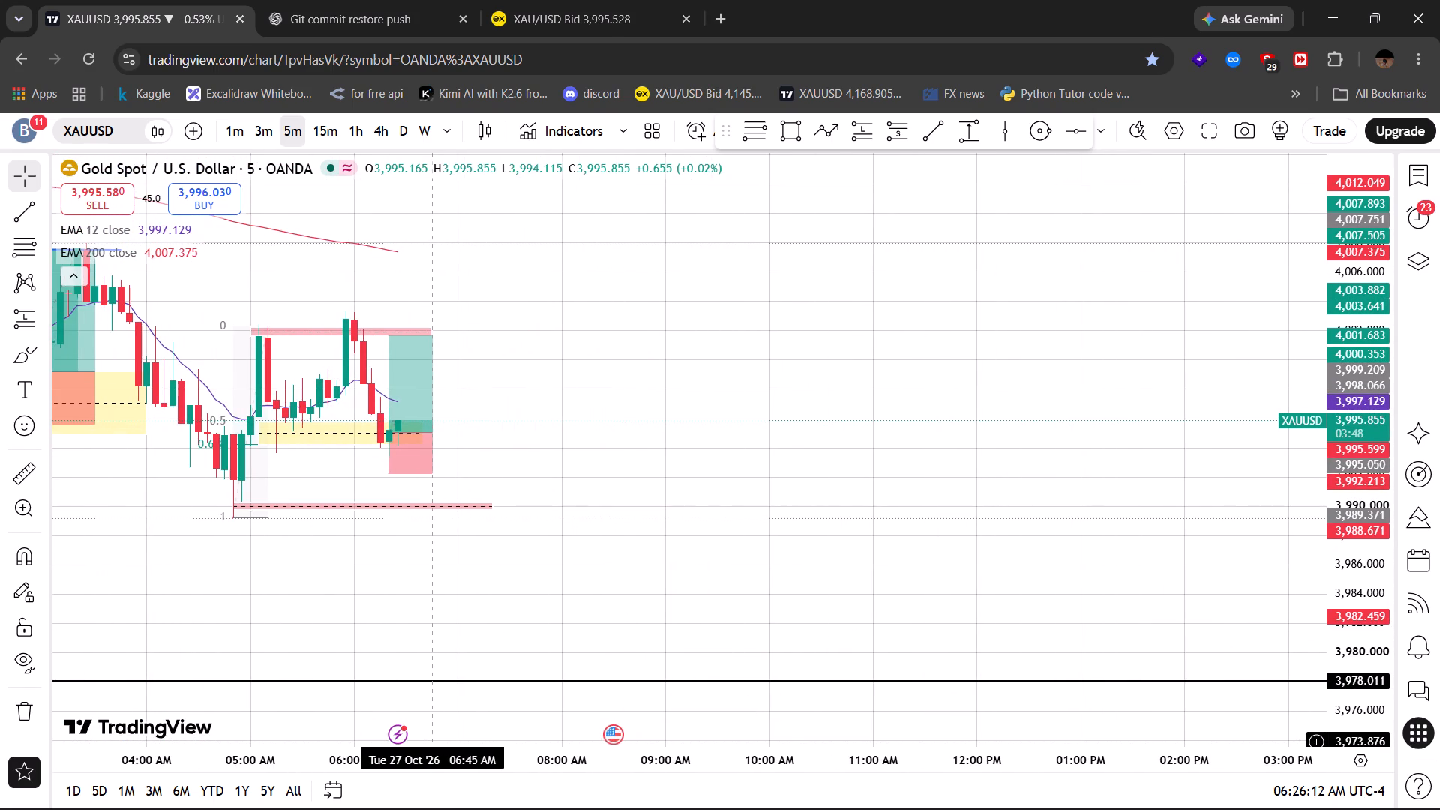
pyautogui.moveTo(622, 478); pyautogui.dragTo(922, 498)
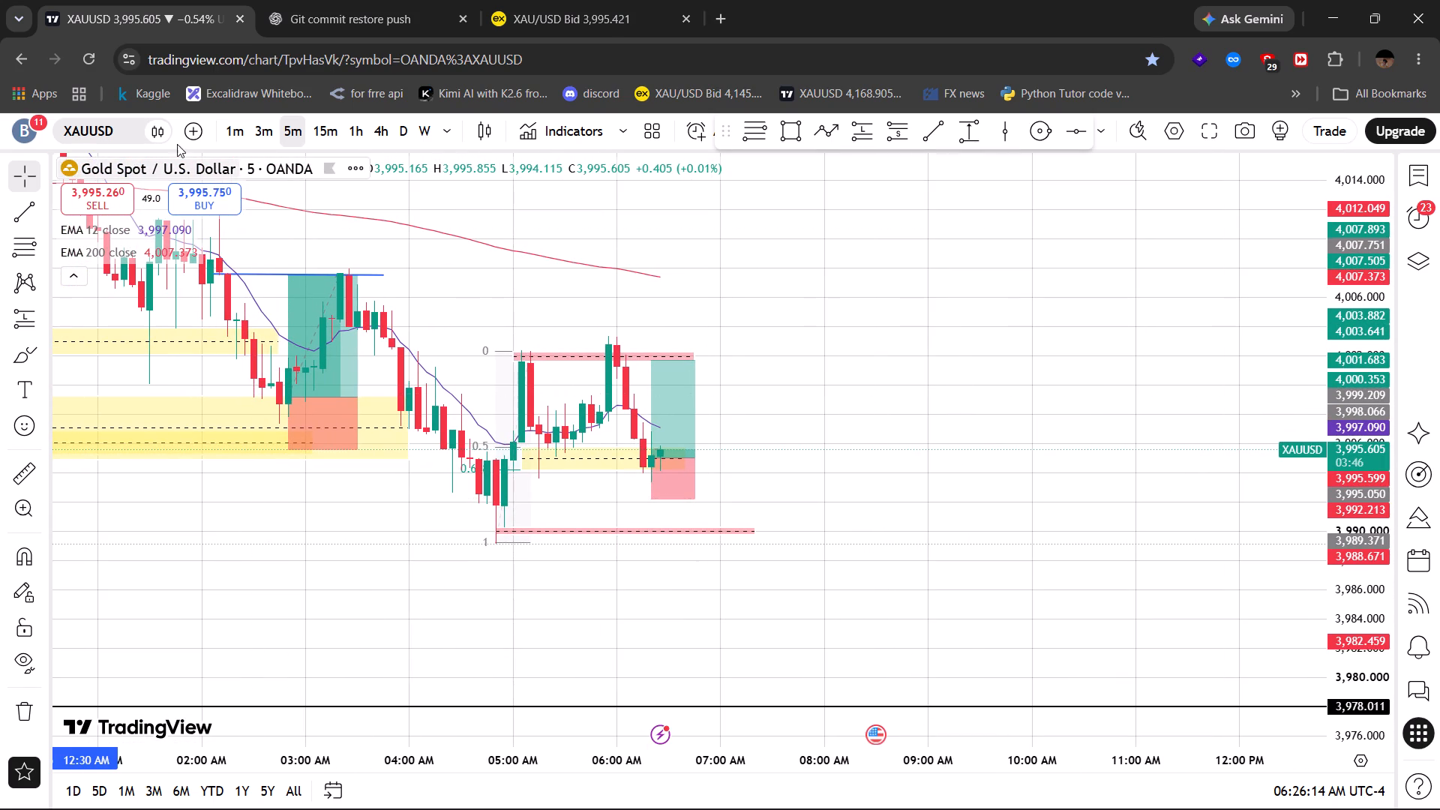
# Return to the 1-minute timeframe and examine the recent candles against the long position, the yellow entry zone and the red zones.
pyautogui.click(226, 127)
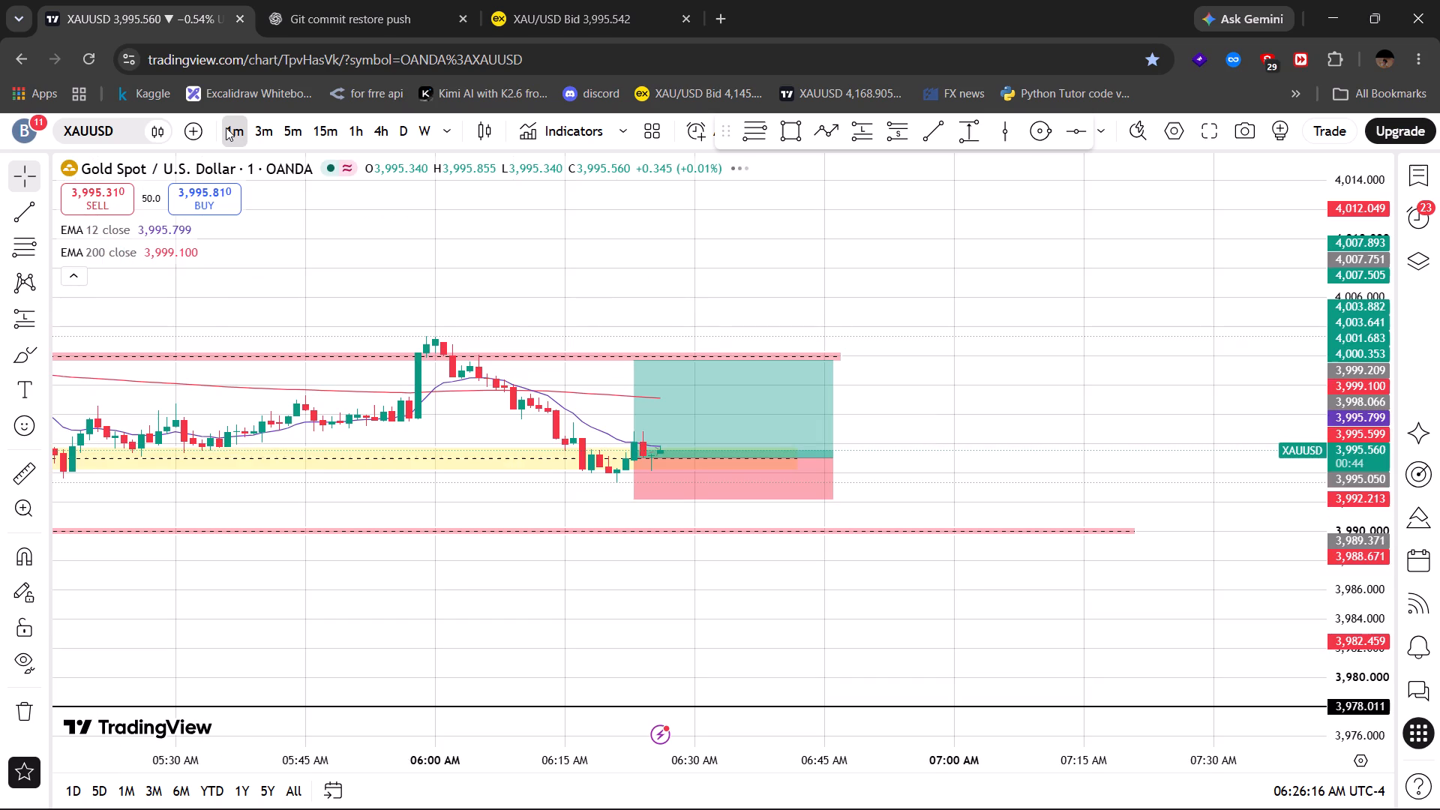
pyautogui.moveTo(477, 760); pyautogui.dragTo(1028, 790)
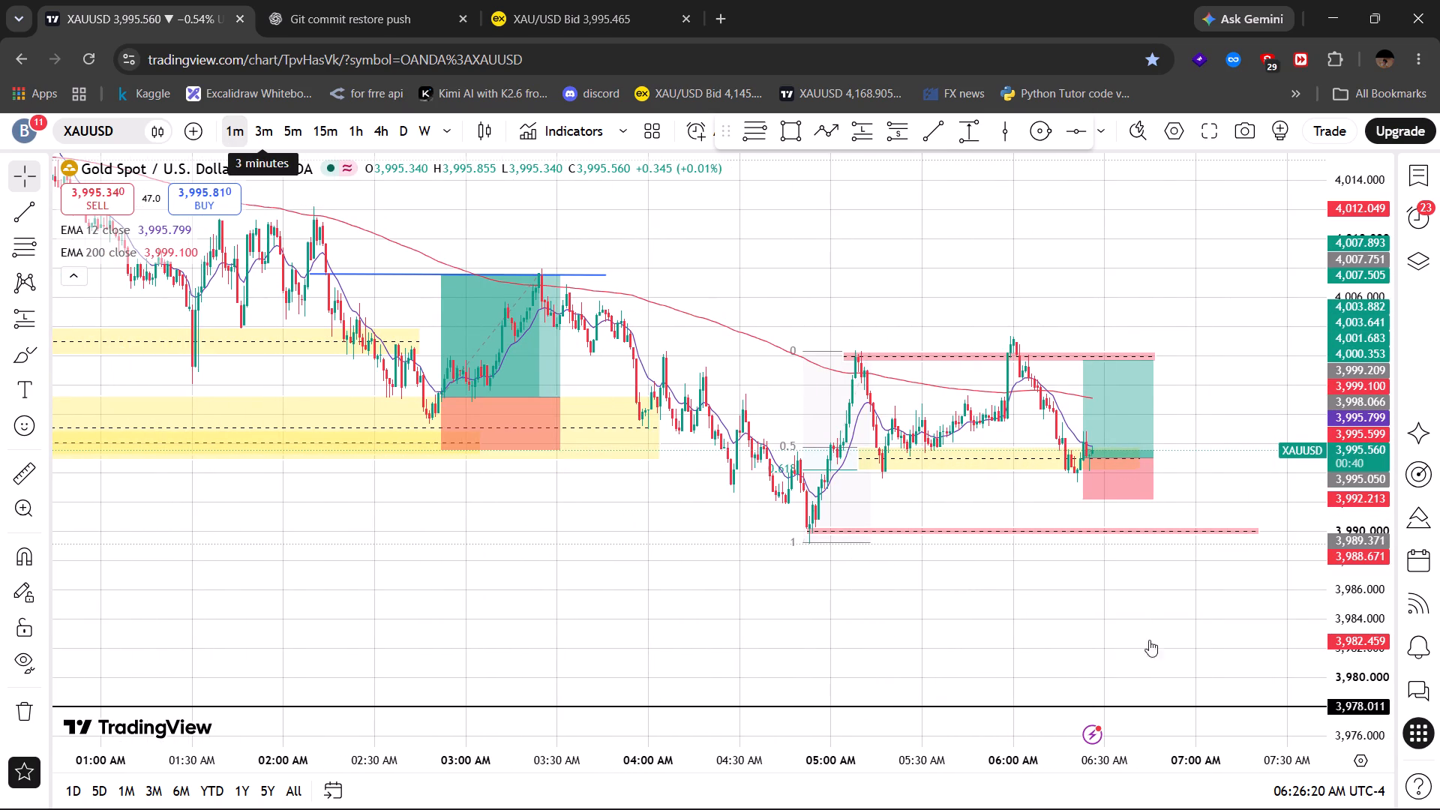
pyautogui.moveTo(1164, 631); pyautogui.dragTo(639, 631)
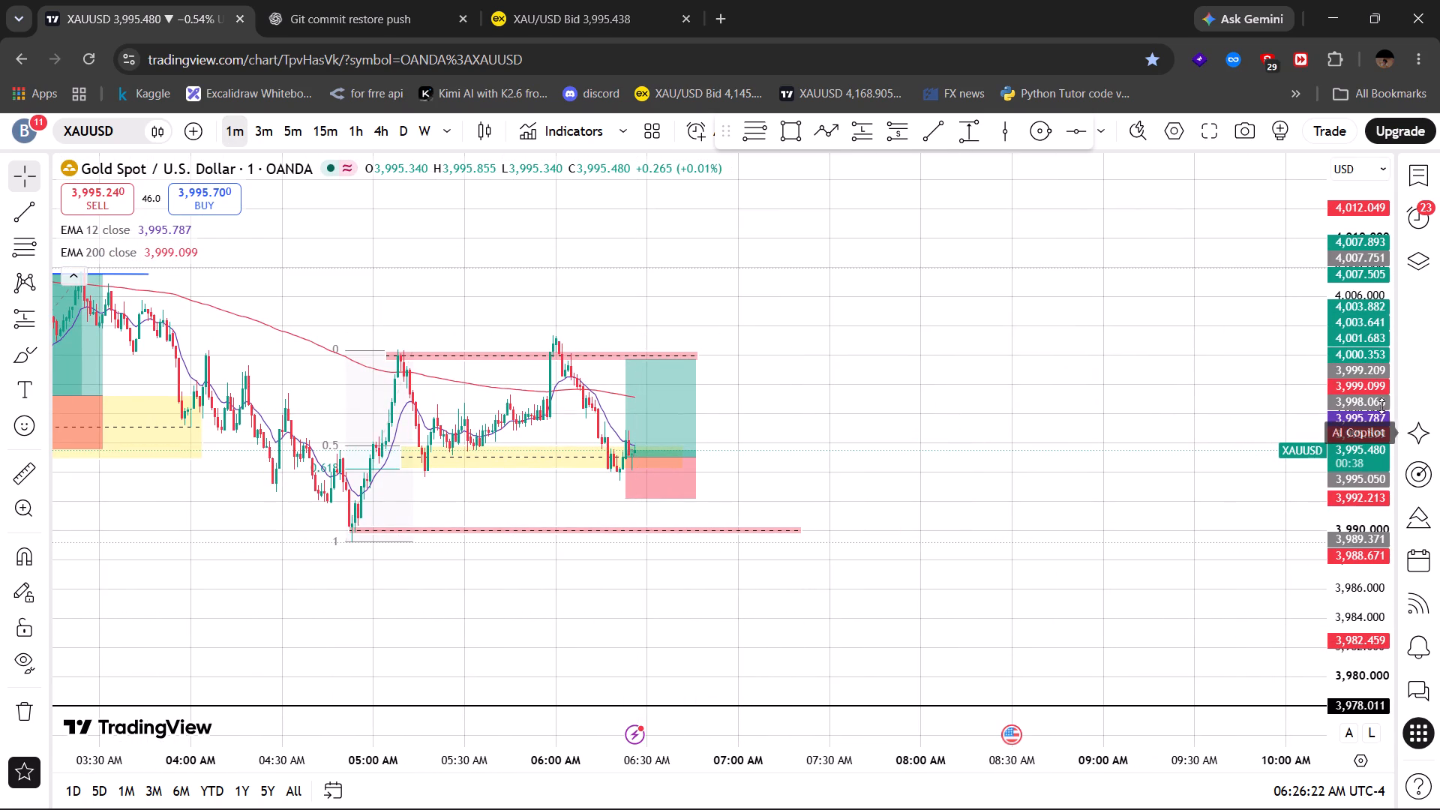
pyautogui.moveTo(1371, 403); pyautogui.dragTo(1375, 80)
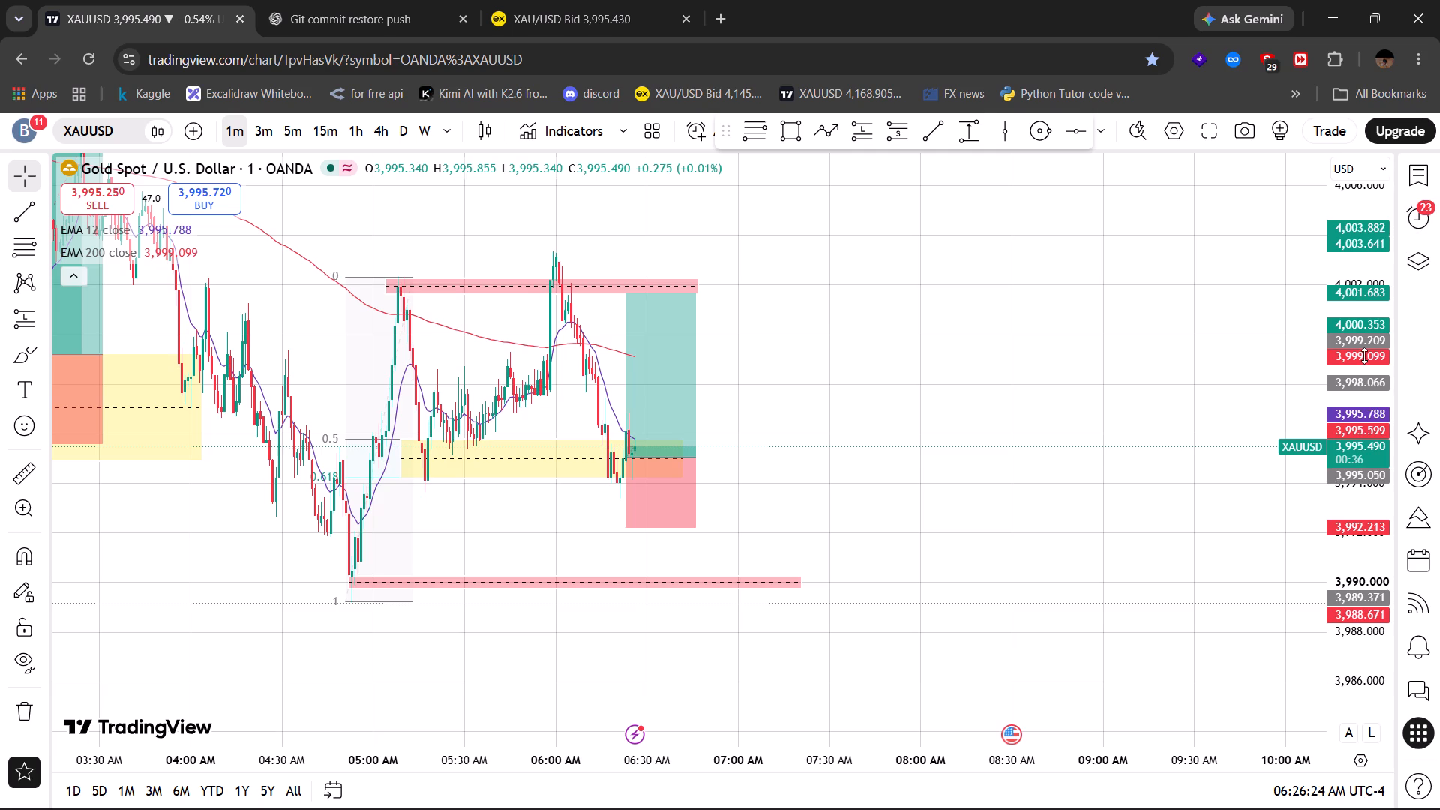
pyautogui.moveTo(1364, 355); pyautogui.dragTo(1364, 231)
pyautogui.moveTo(1039, 373); pyautogui.dragTo(1239, 503)
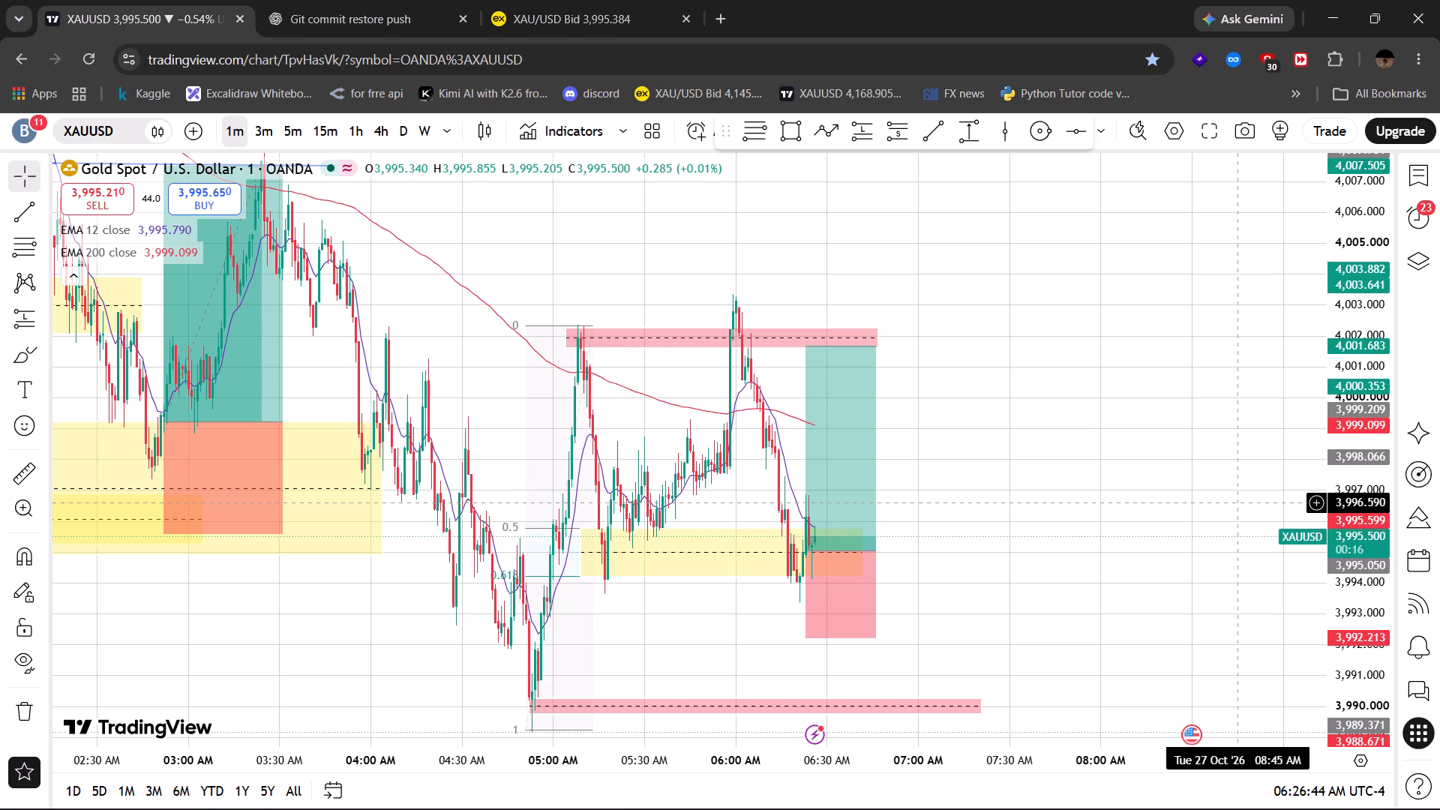
pyautogui.click(1239, 503)
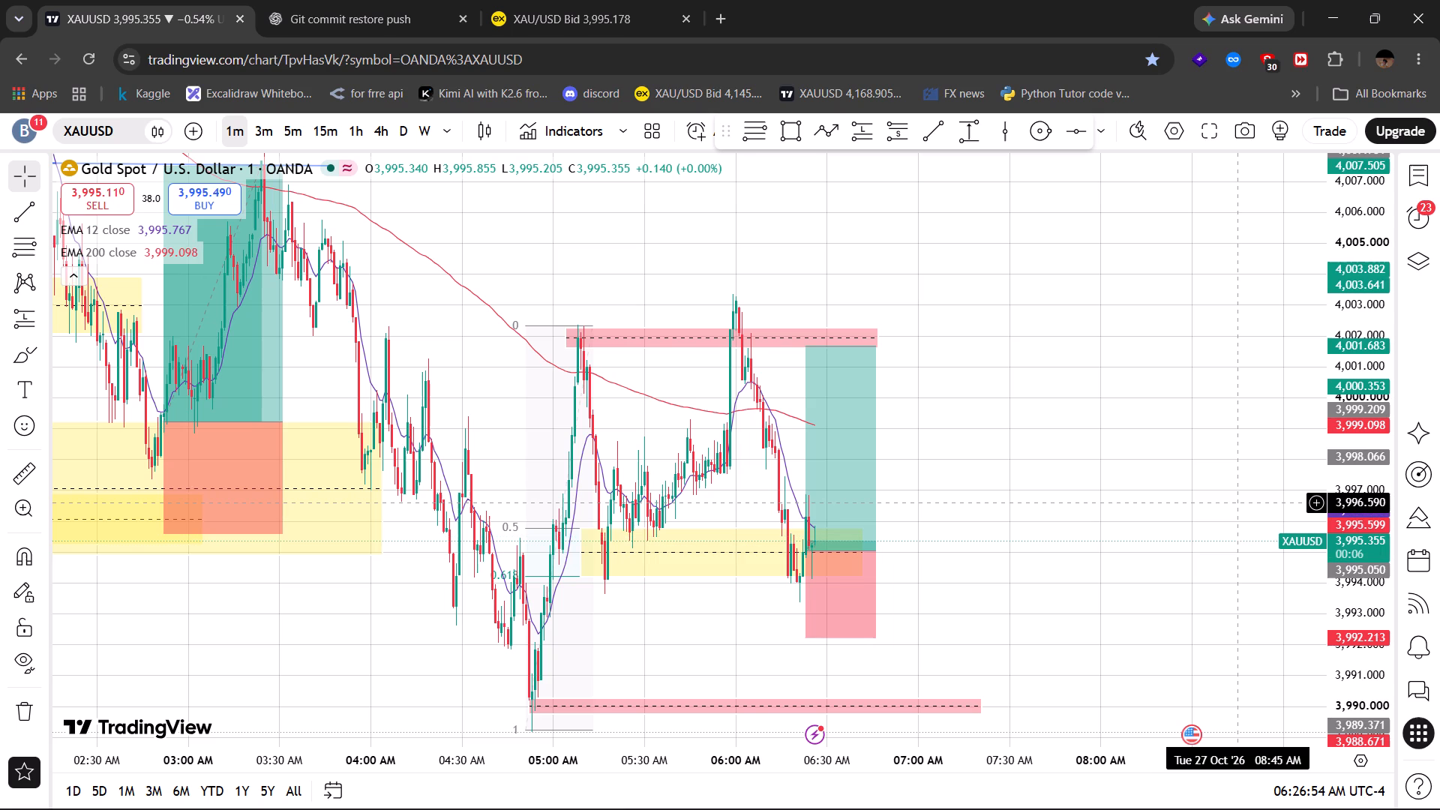
pyautogui.scroll(-1, 1239, 503)
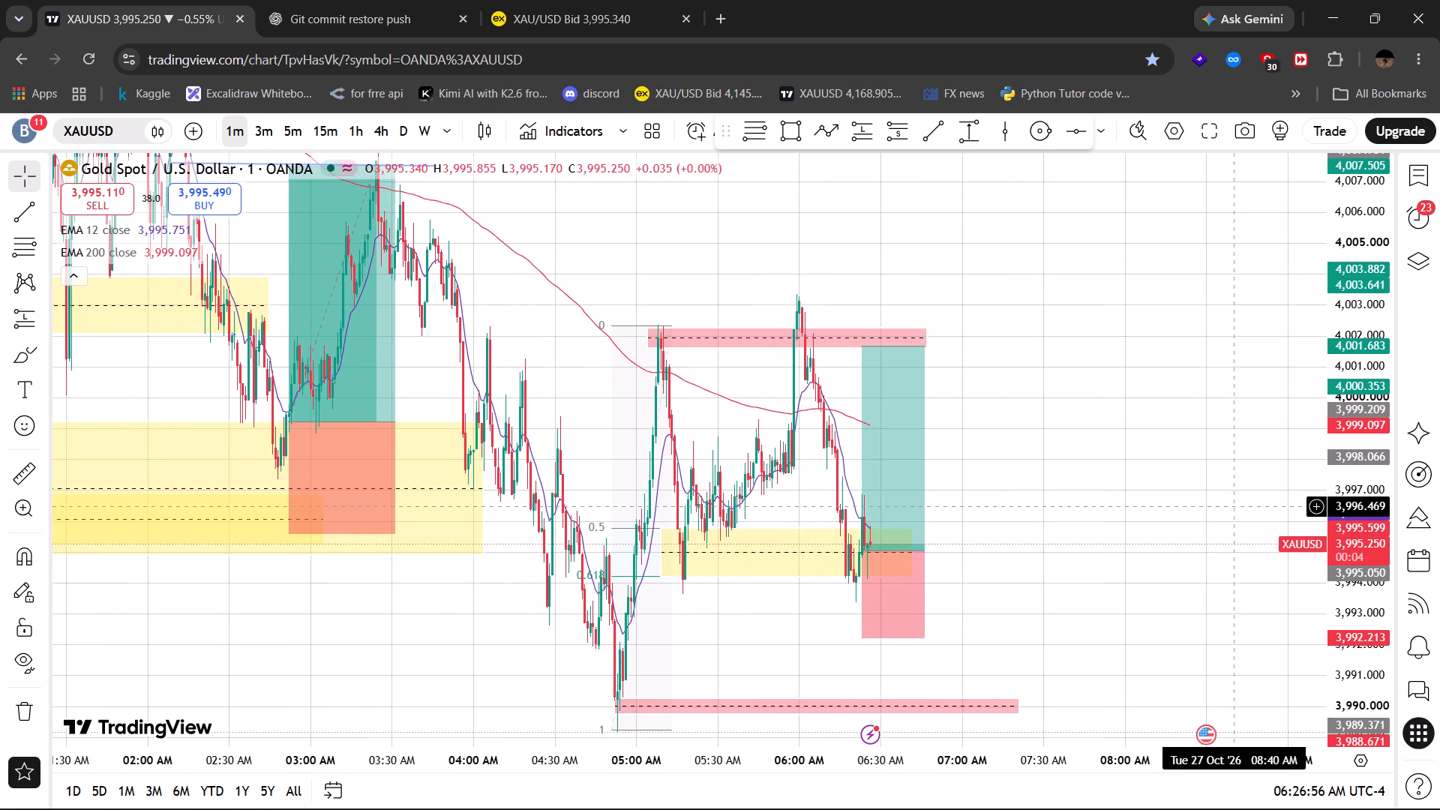
pyautogui.moveTo(1348, 475); pyautogui.dragTo(1348, 550)
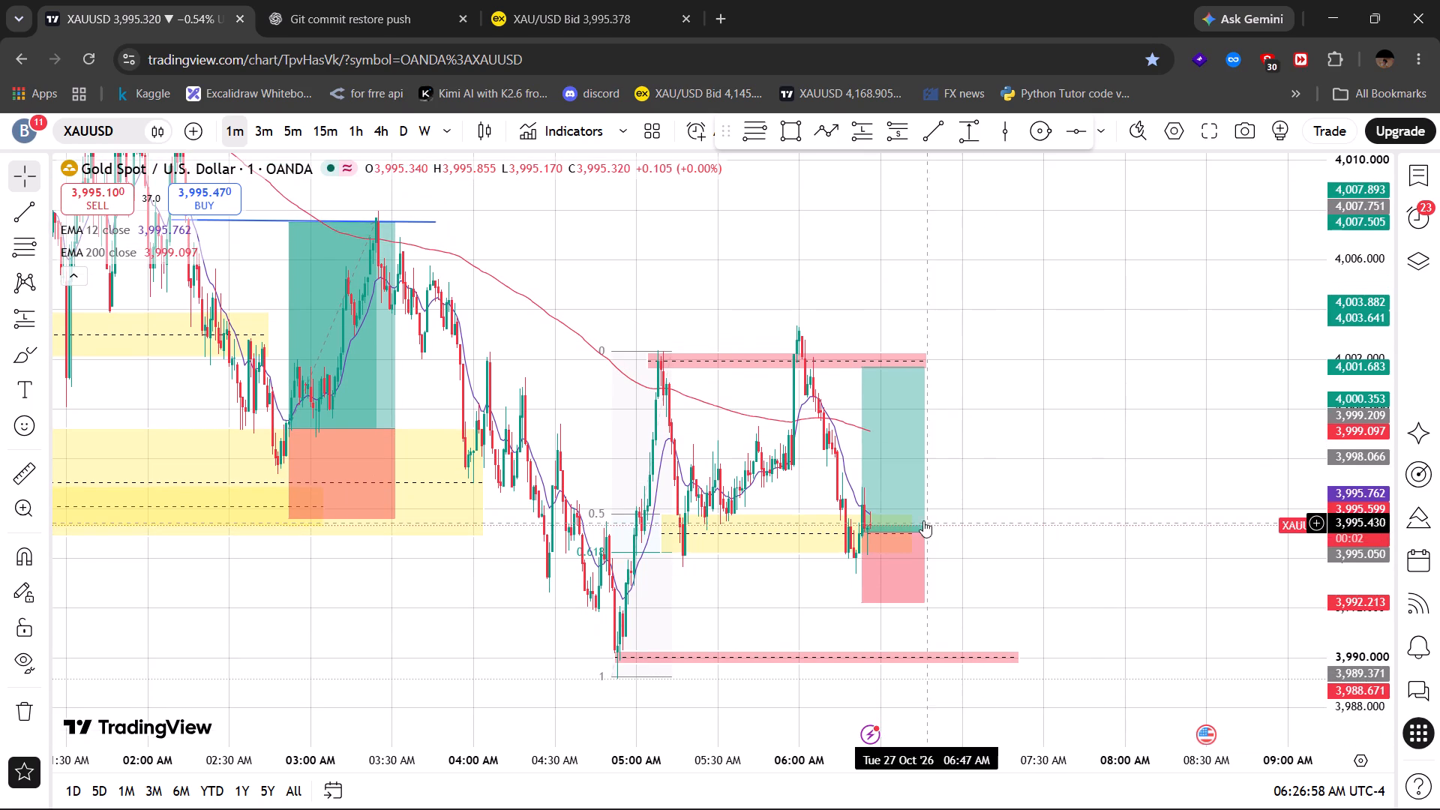
pyautogui.moveTo(1347, 458); pyautogui.dragTo(1333, 193)
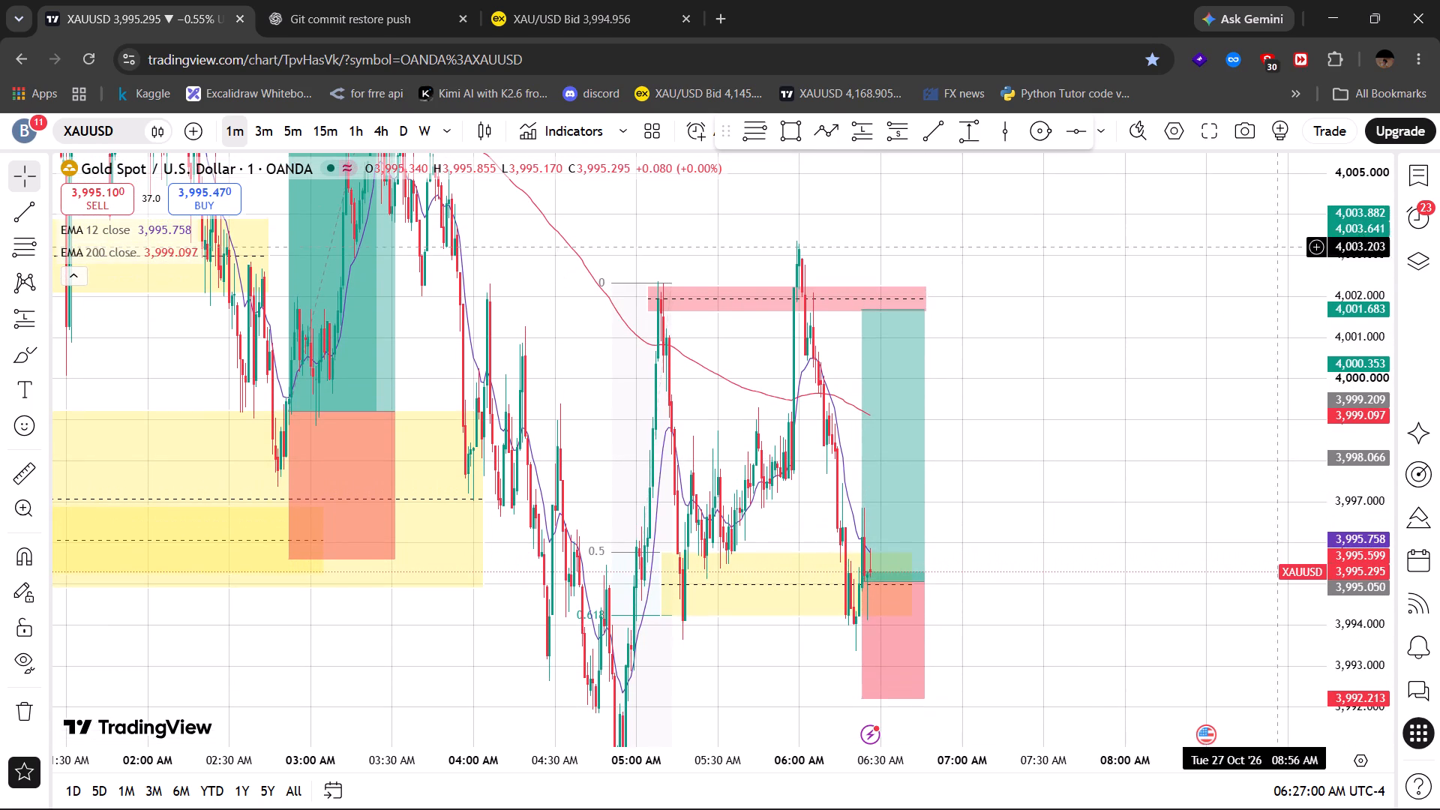
pyautogui.moveTo(934, 765); pyautogui.dragTo(566, 754)
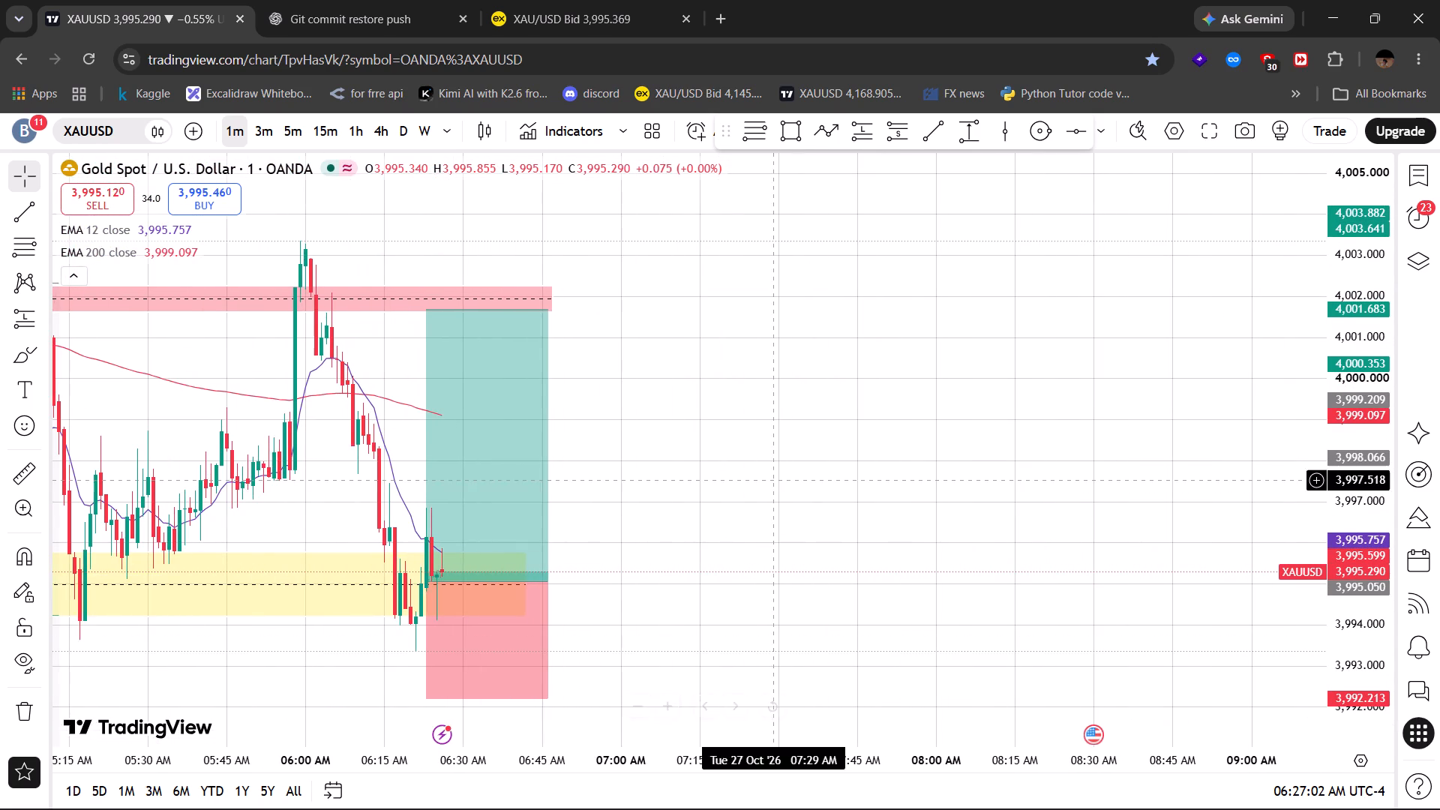
pyautogui.moveTo(775, 481); pyautogui.dragTo(1166, 431)
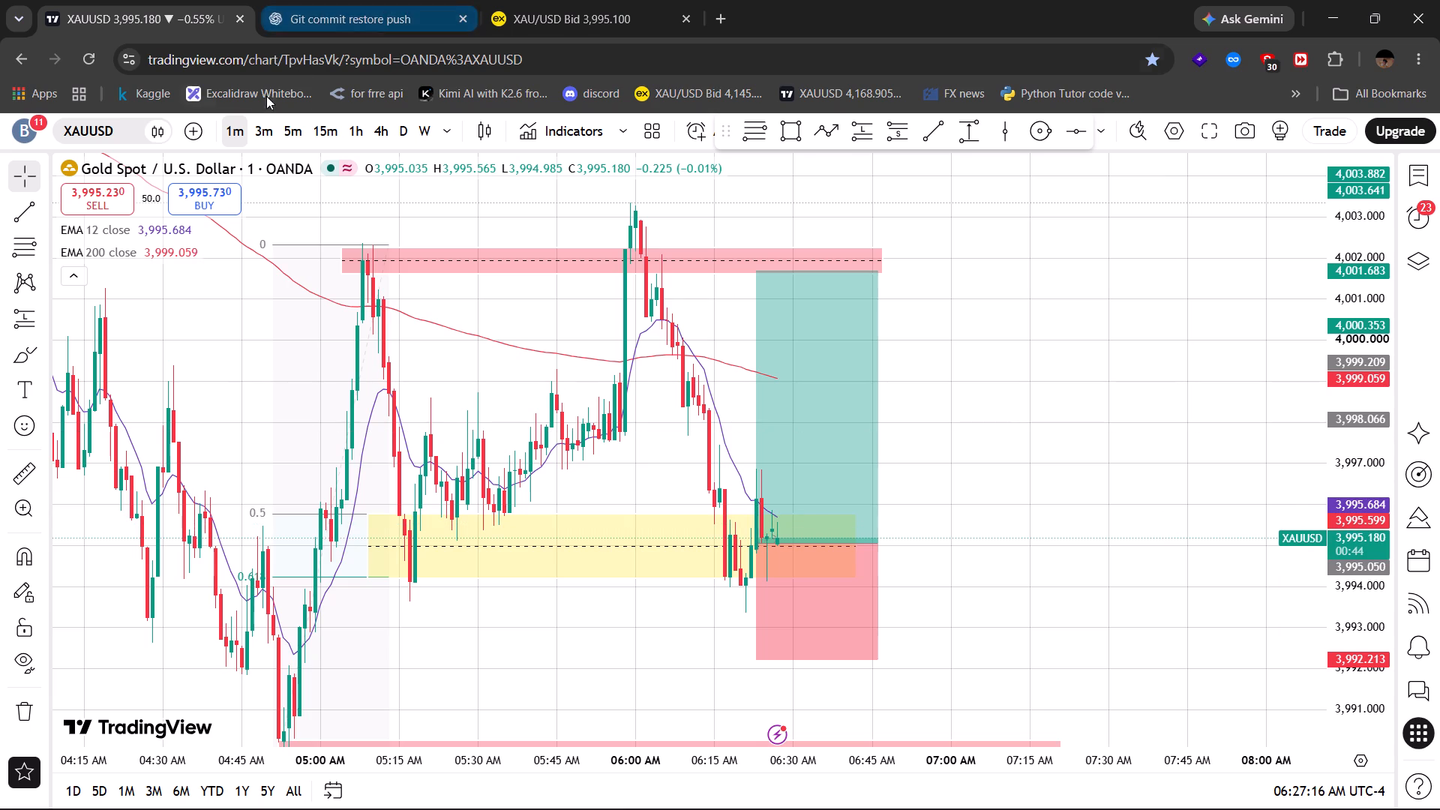
# Recheck the XAUUSD candles around the long position's entry and the lower red zone on the 5-minute timeframe.
pyautogui.click(260, 130)
pyautogui.click(301, 136)
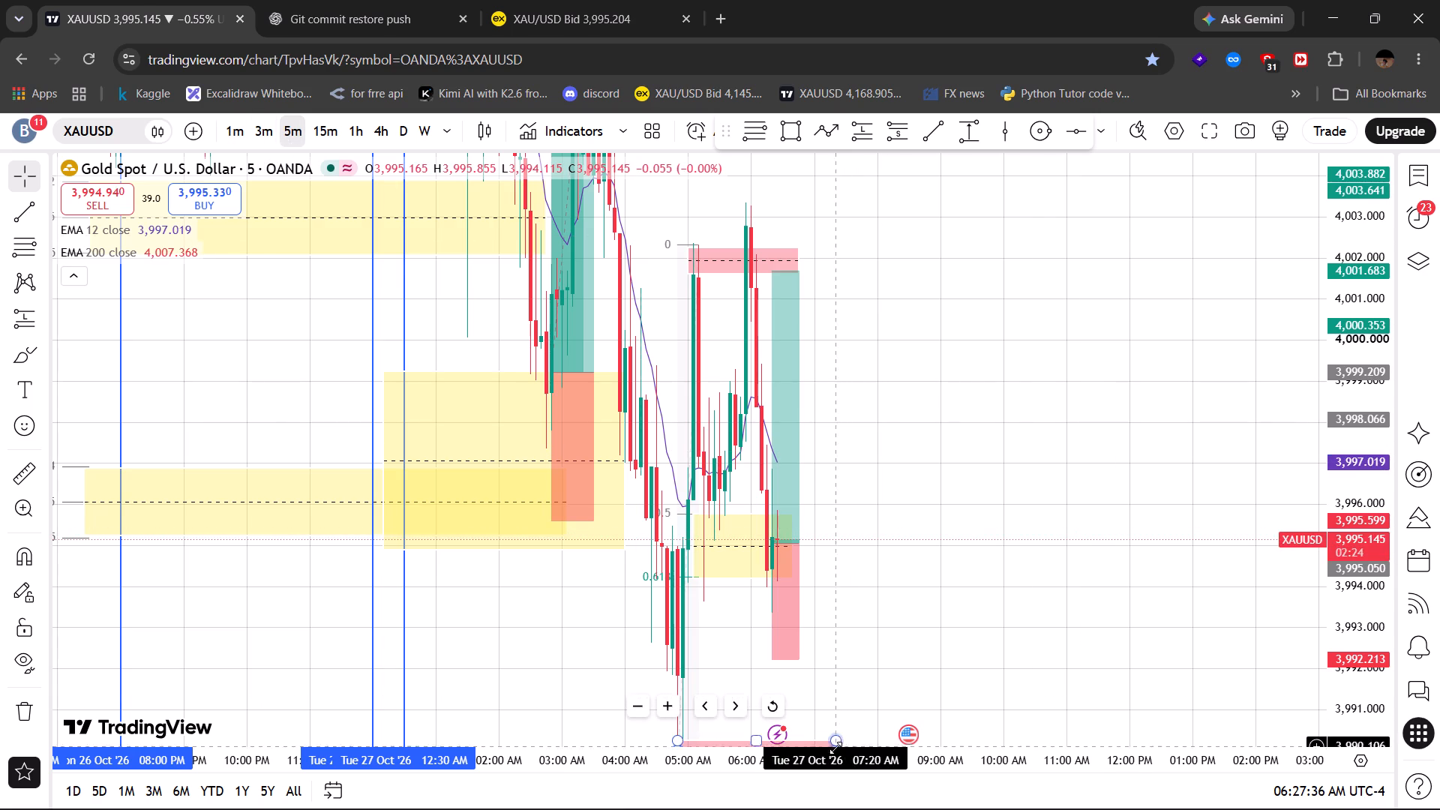
pyautogui.moveTo(829, 757); pyautogui.dragTo(453, 757)
pyautogui.moveTo(631, 637); pyautogui.dragTo(740, 624)
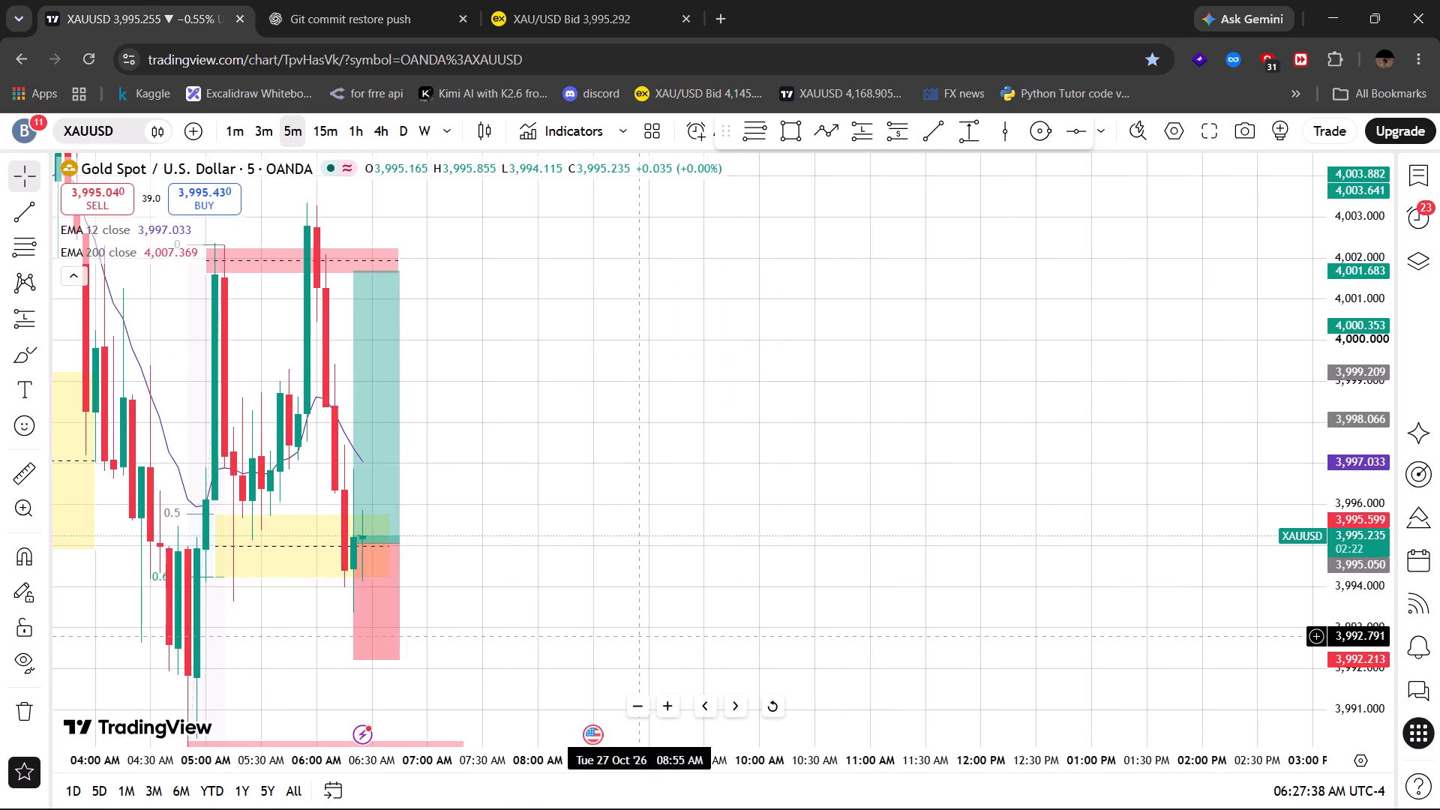
pyautogui.moveTo(740, 624); pyautogui.dragTo(969, 594)
pyautogui.moveTo(784, 554); pyautogui.dragTo(906, 501)
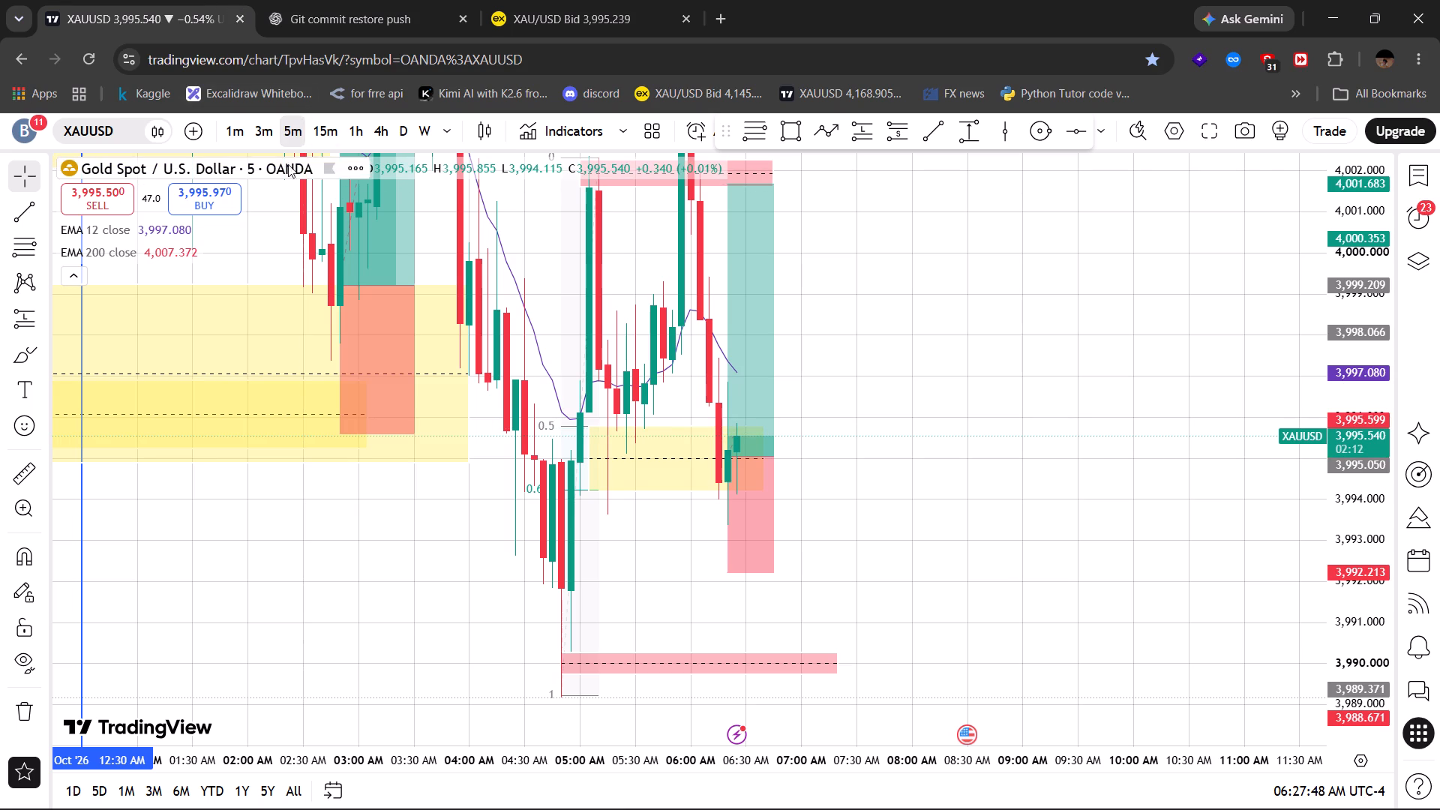
# Return to the 1-minute timeframe and shorten the planned long position so it ends at about 06:38 AM.
pyautogui.click(229, 135)
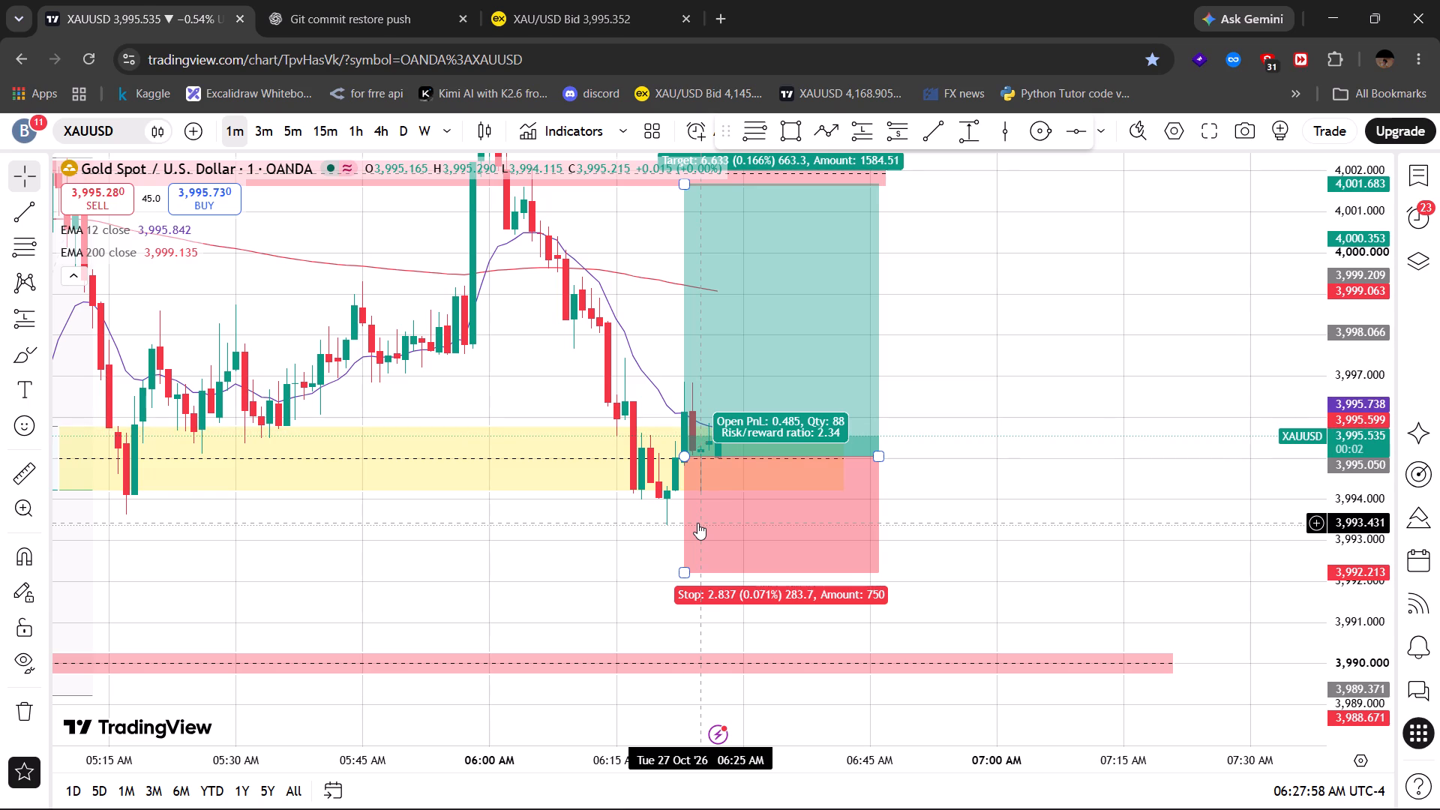
pyautogui.click(1022, 468)
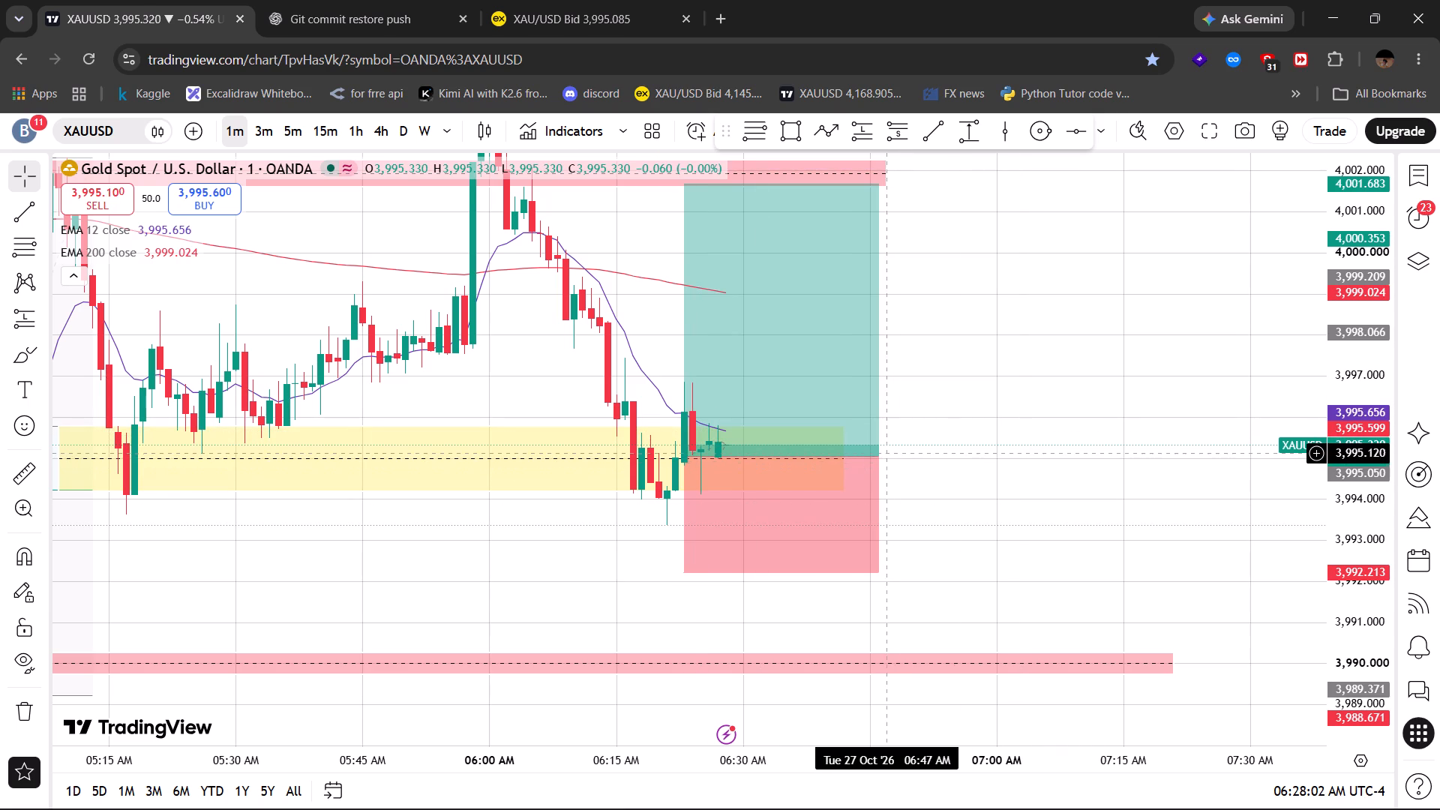
pyautogui.moveTo(882, 457); pyautogui.dragTo(814, 459)
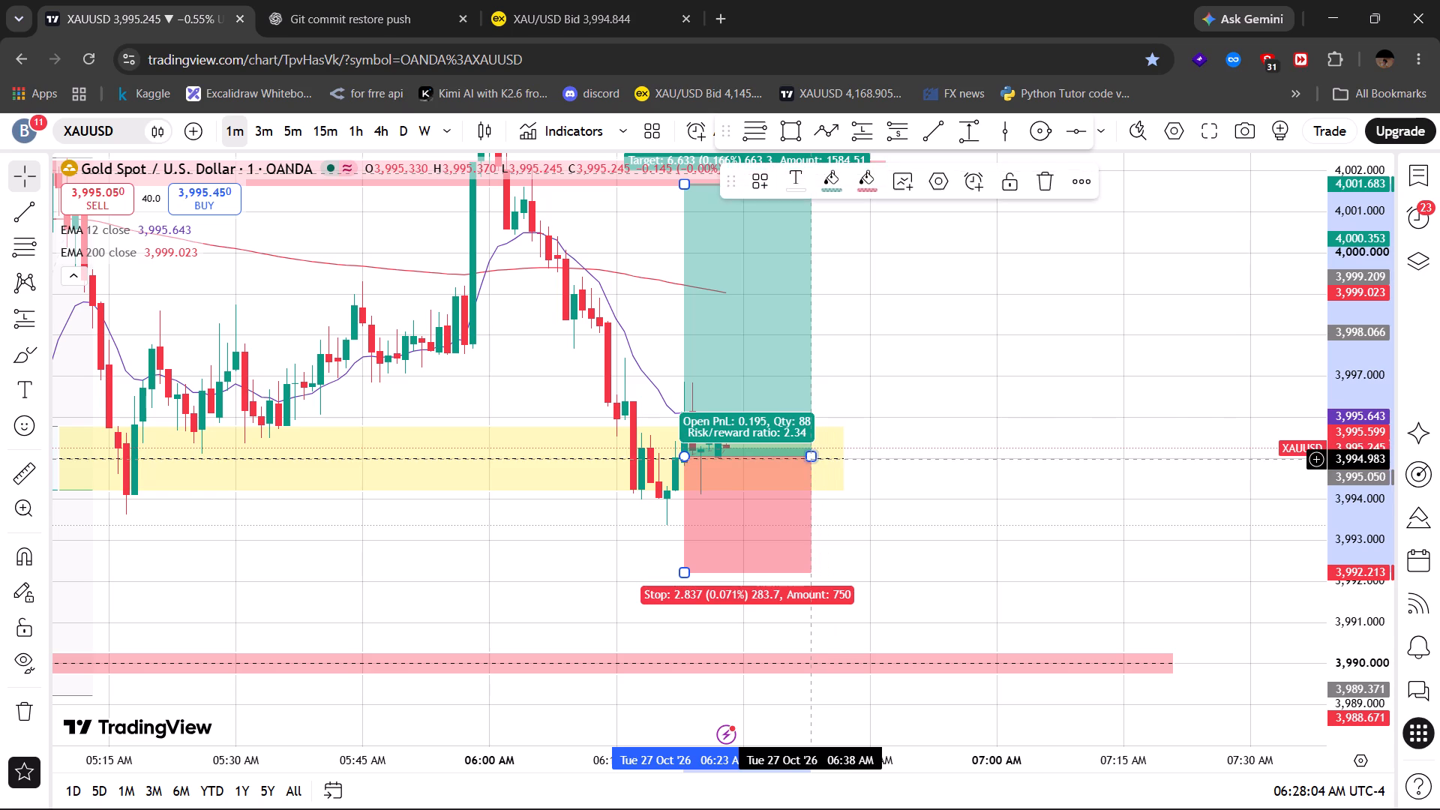
pyautogui.click(1001, 481)
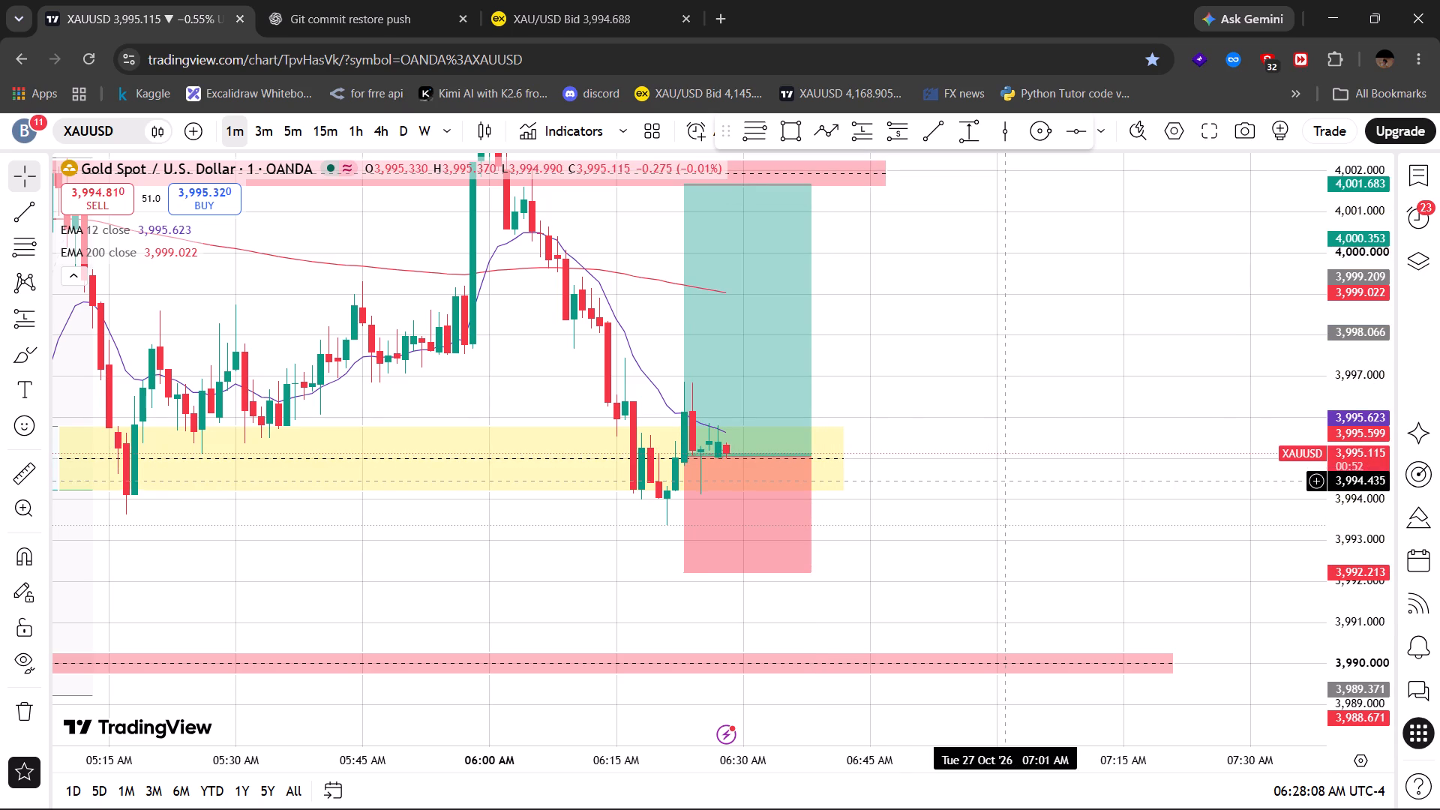
# Switch to the Exness terminal and check the open XAU/USD buy against its stop loss and take profit.
pyautogui.moveTo(961, 429); pyautogui.dragTo(989, 502)
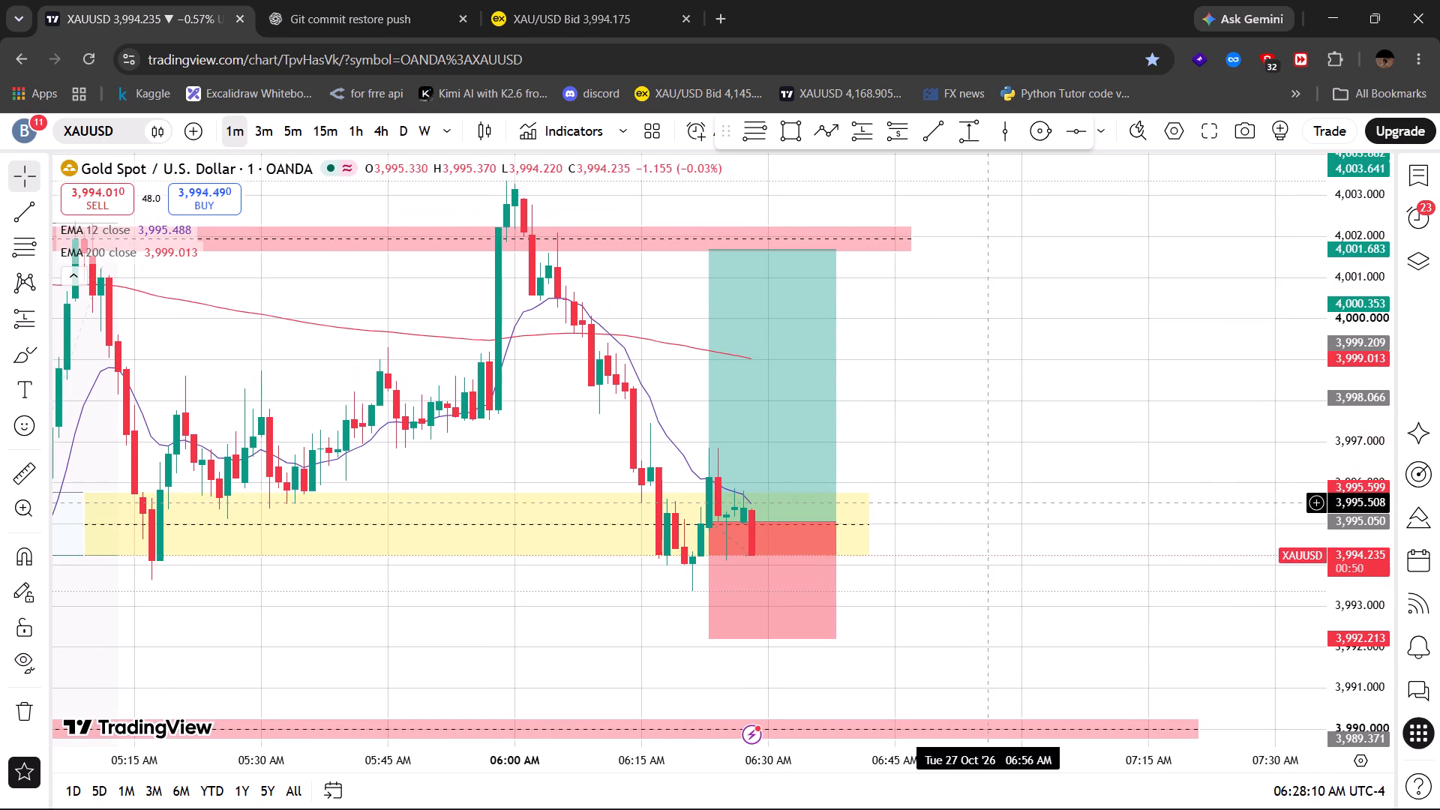
pyautogui.moveTo(989, 502); pyautogui.dragTo(983, 467)
pyautogui.click(701, 68)
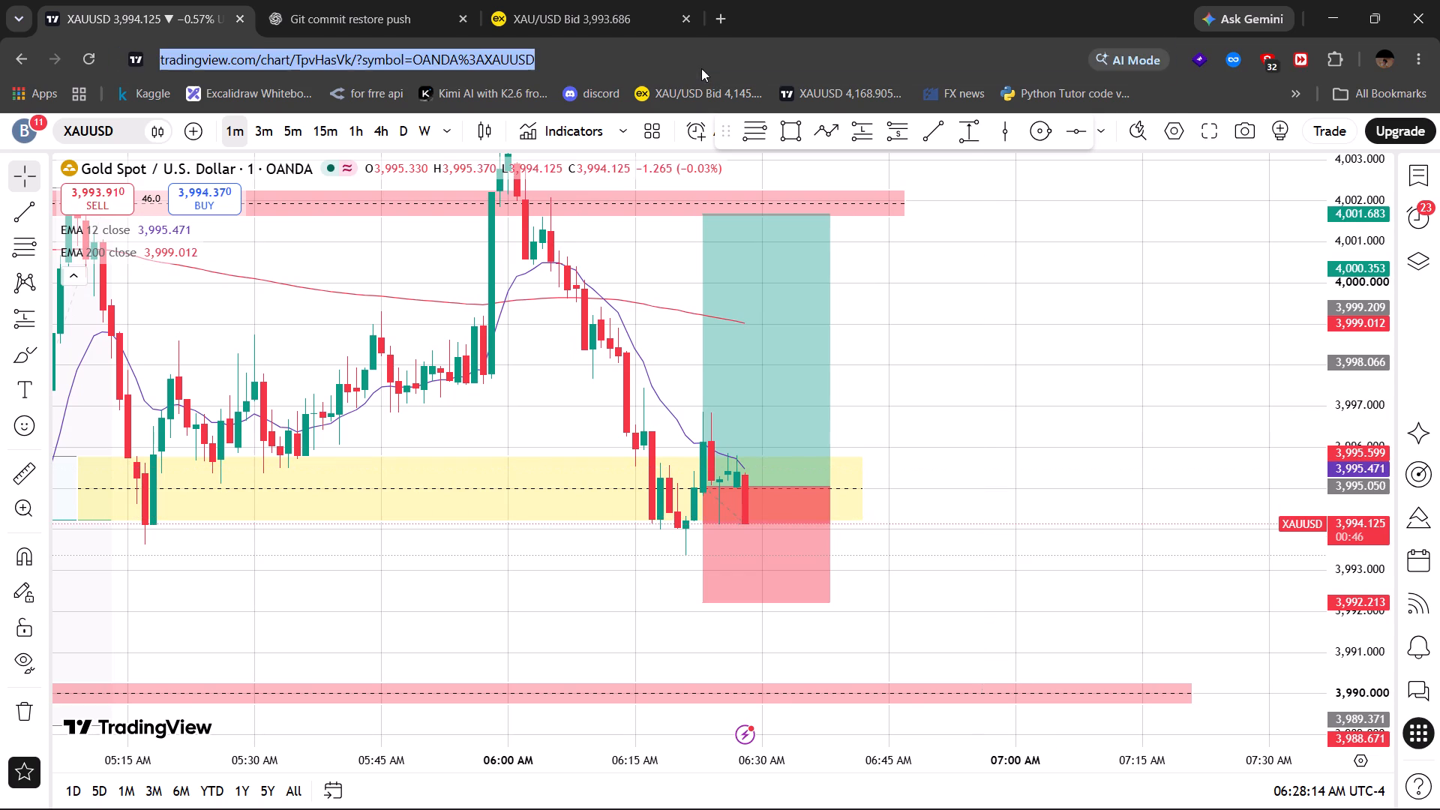
pyautogui.click(641, 13)
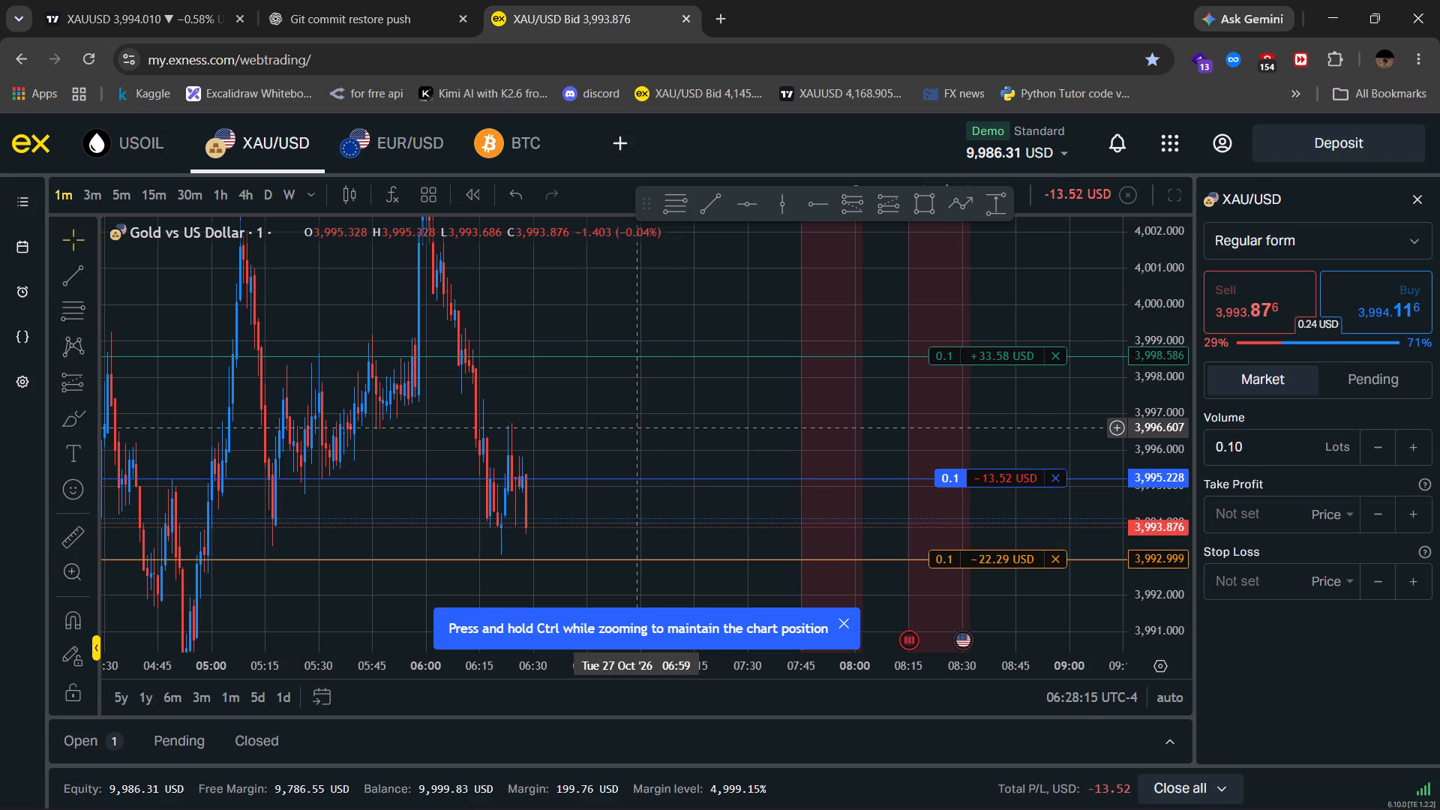
pyautogui.moveTo(637, 427); pyautogui.dragTo(673, 406)
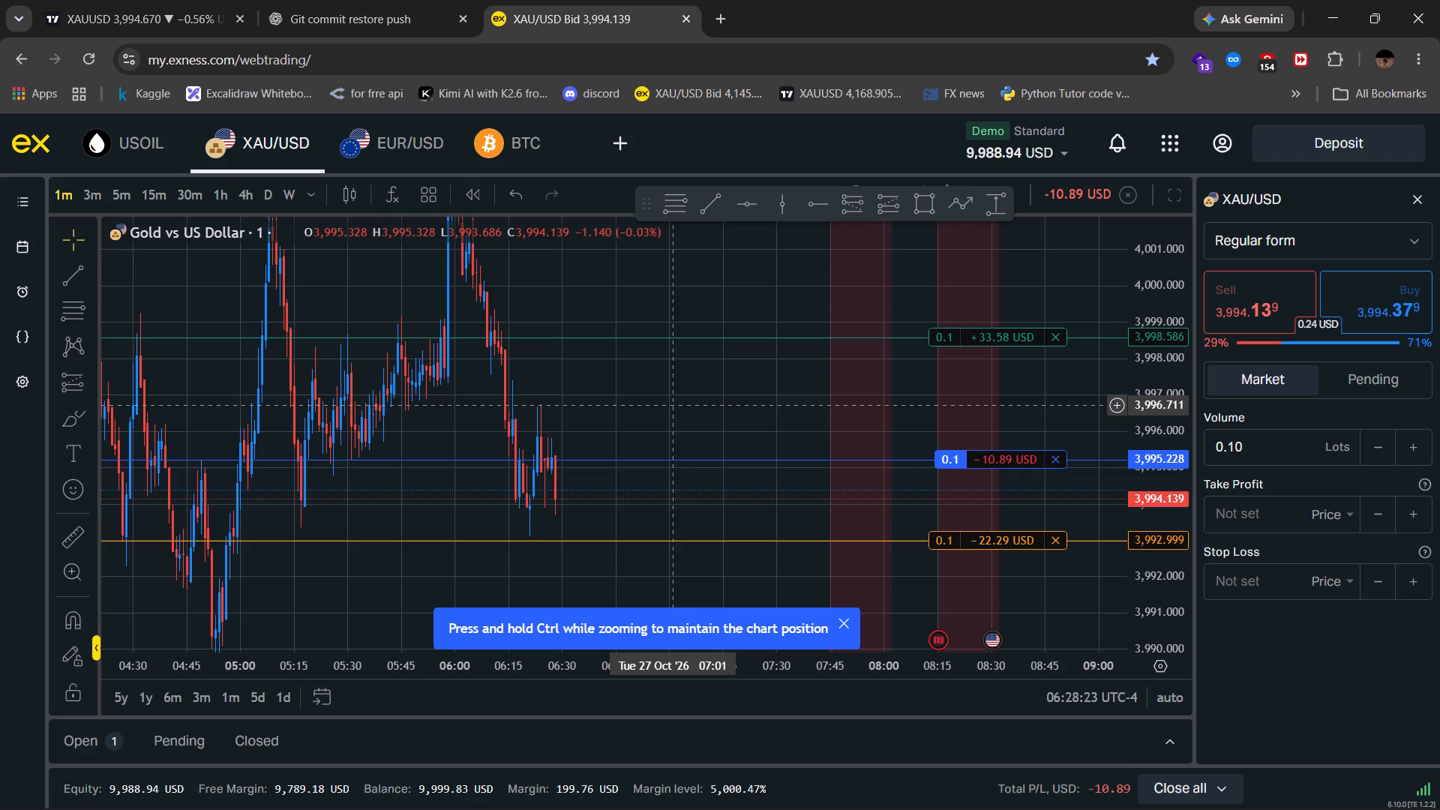
# Switch back to the TradingView chart and monitor the 1-minute XAUUSD candles within the planned long position.
pyautogui.click(183, 5)
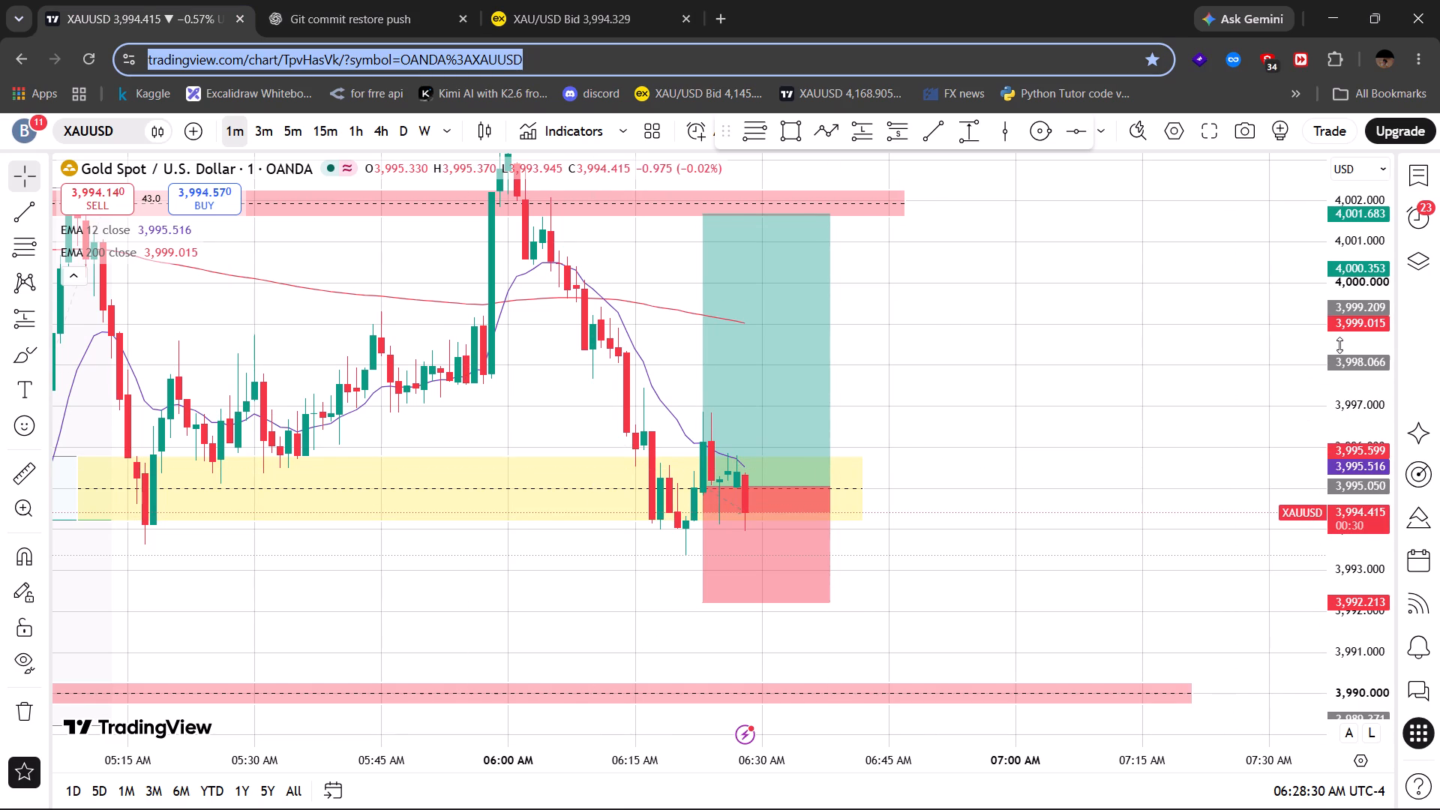
pyautogui.moveTo(1339, 345); pyautogui.dragTo(1333, 374)
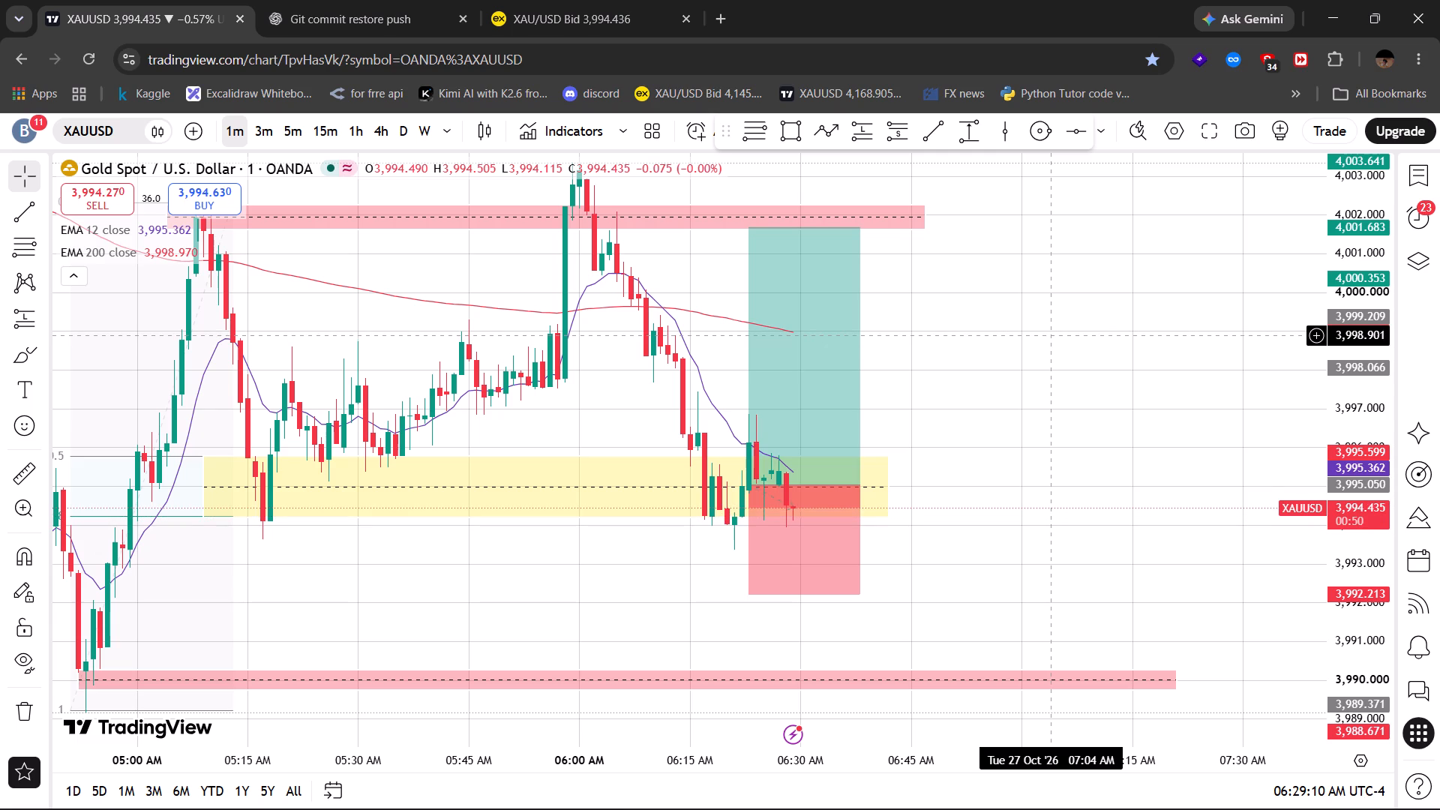
pyautogui.scroll(-1, 1053, 334)
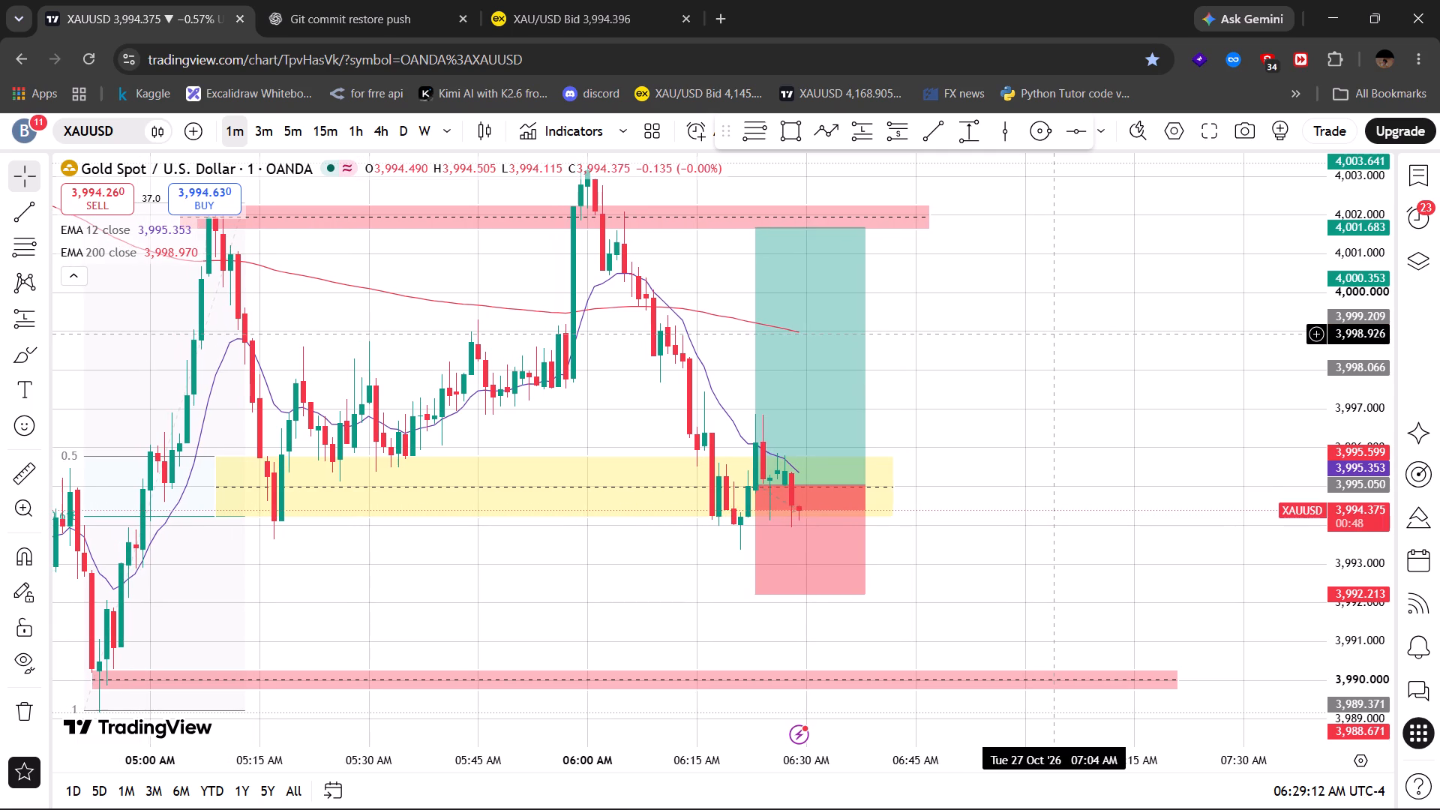
pyautogui.scroll(-1, 1053, 334)
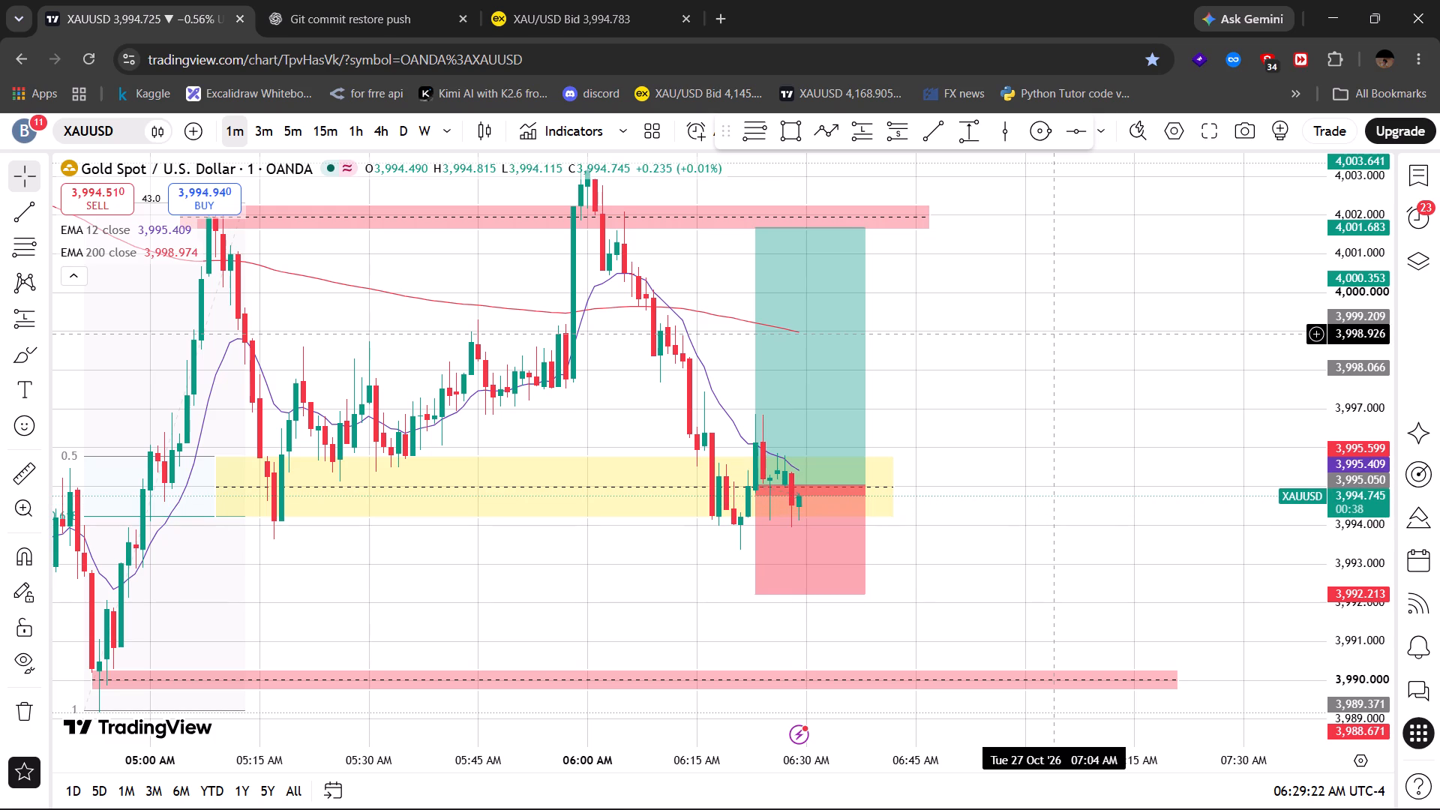
pyautogui.scroll(-1, 1053, 334)
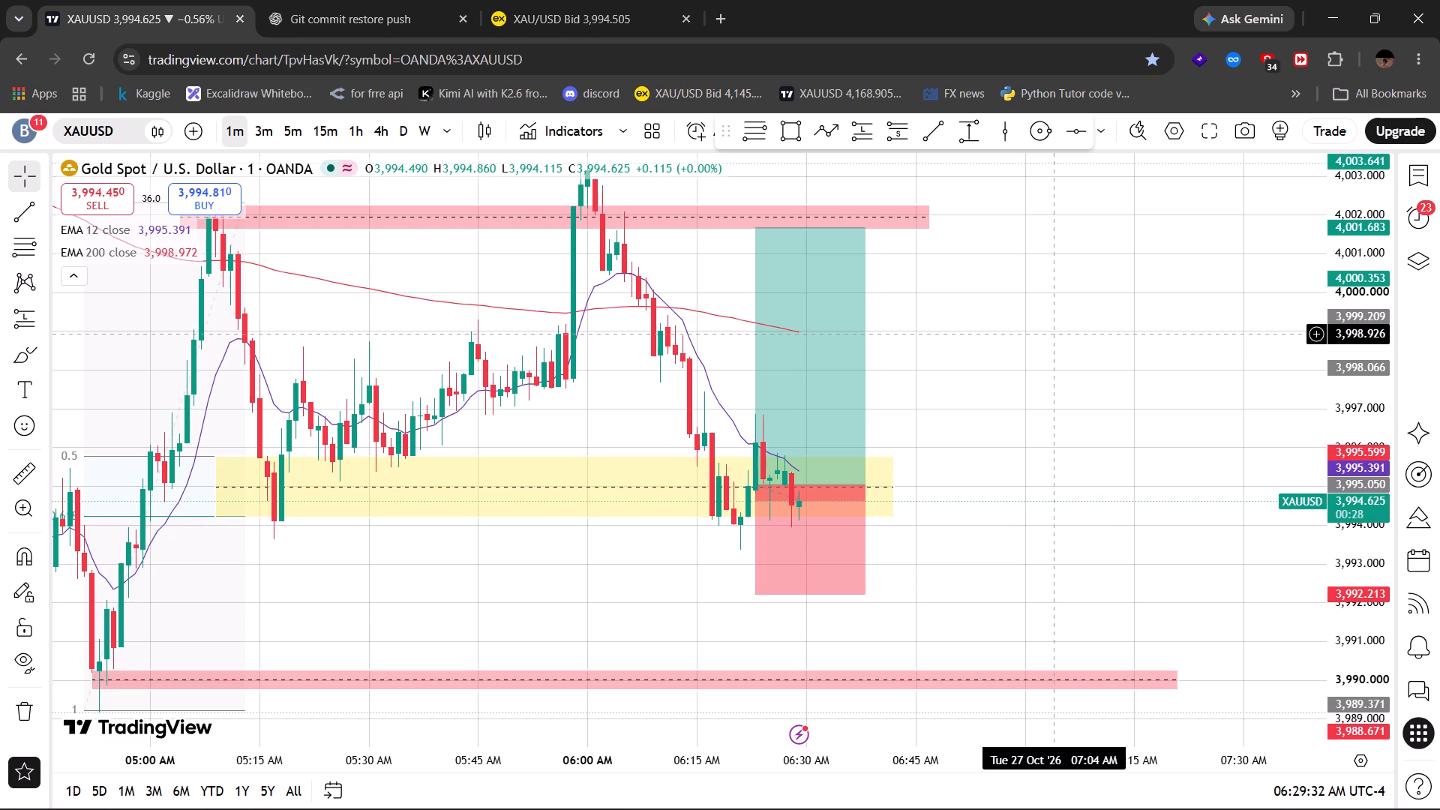
pyautogui.scroll(-1, 1053, 334)
pyautogui.hscroll(1, 1053, 334)
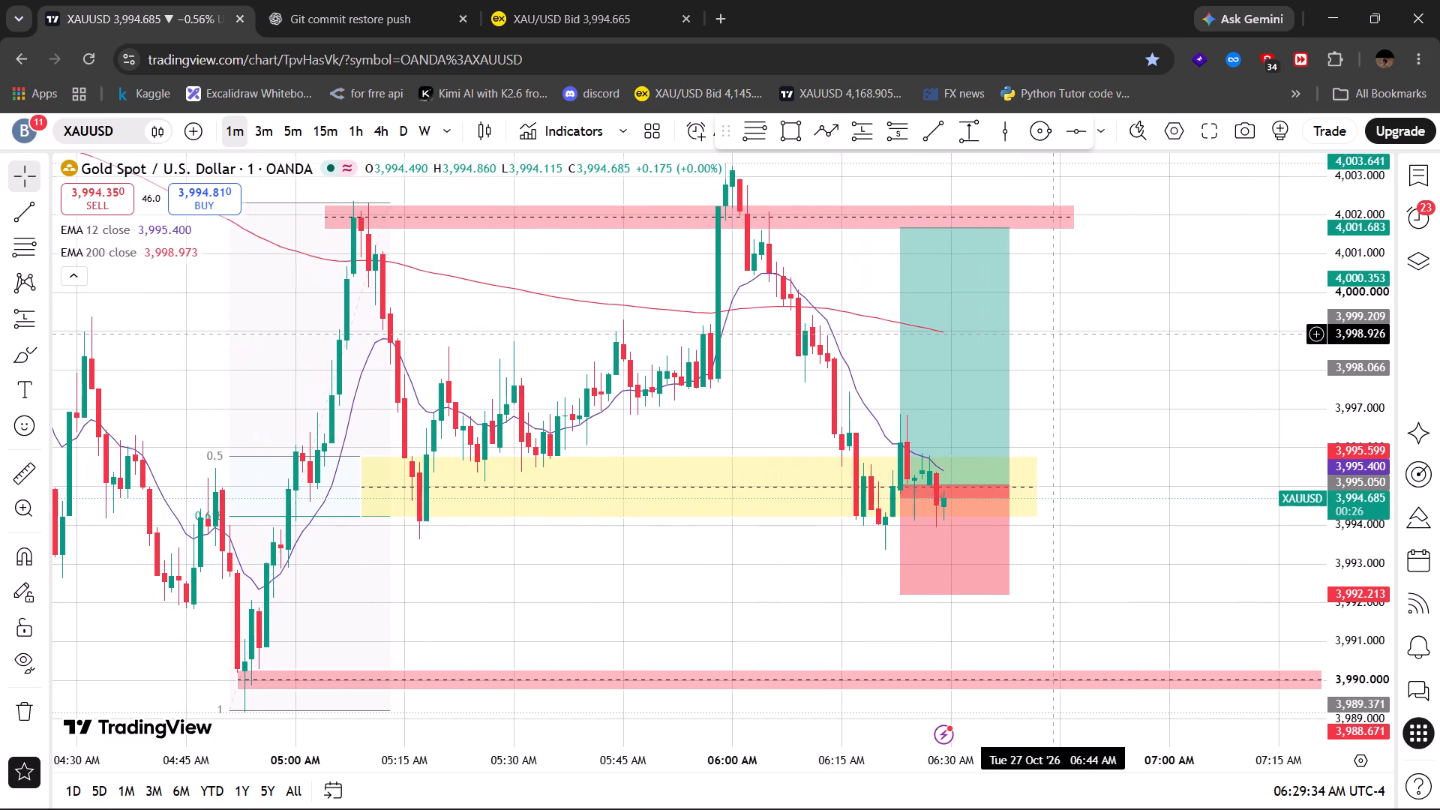
pyautogui.hscroll(1, 1053, 334)
pyautogui.scroll(-1, 1053, 334)
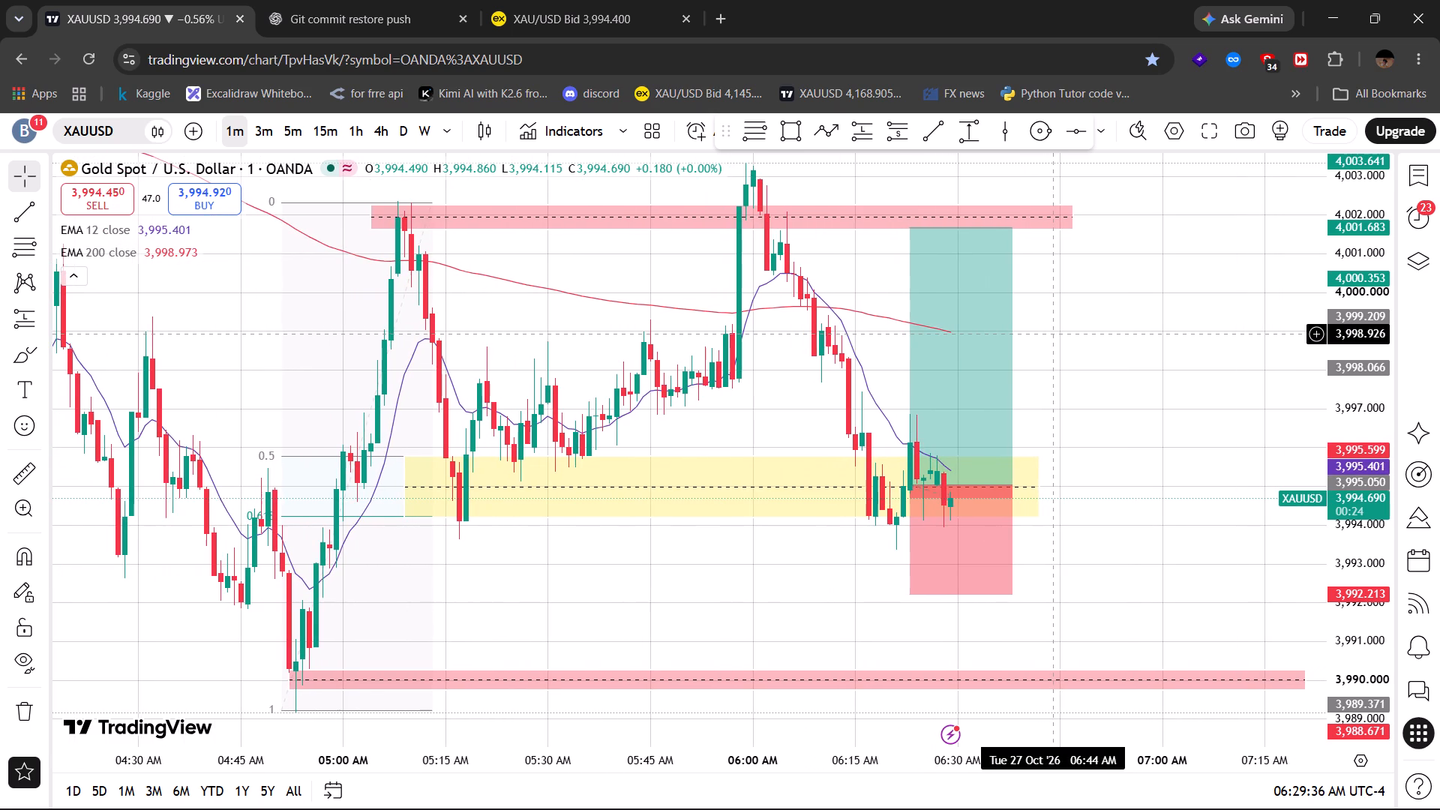
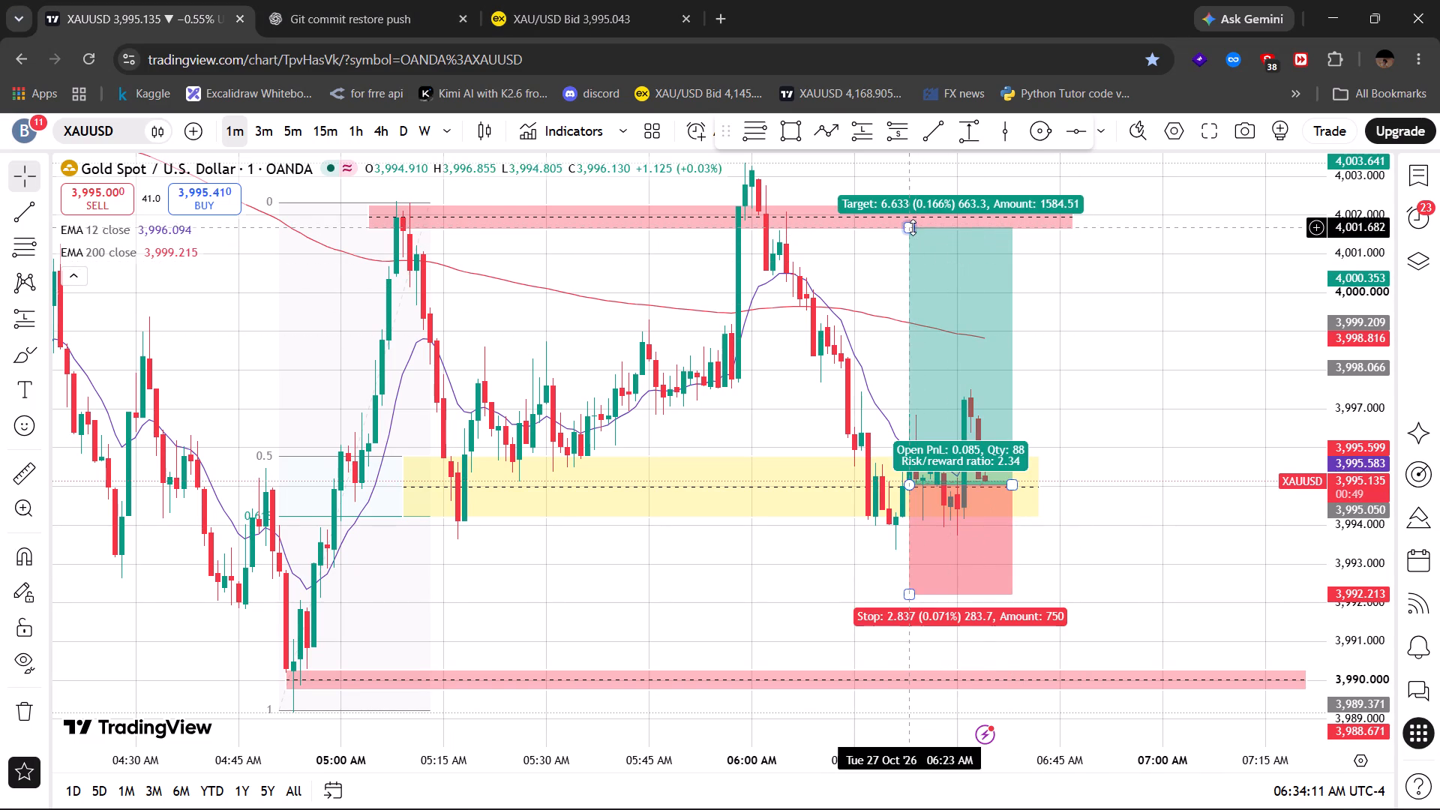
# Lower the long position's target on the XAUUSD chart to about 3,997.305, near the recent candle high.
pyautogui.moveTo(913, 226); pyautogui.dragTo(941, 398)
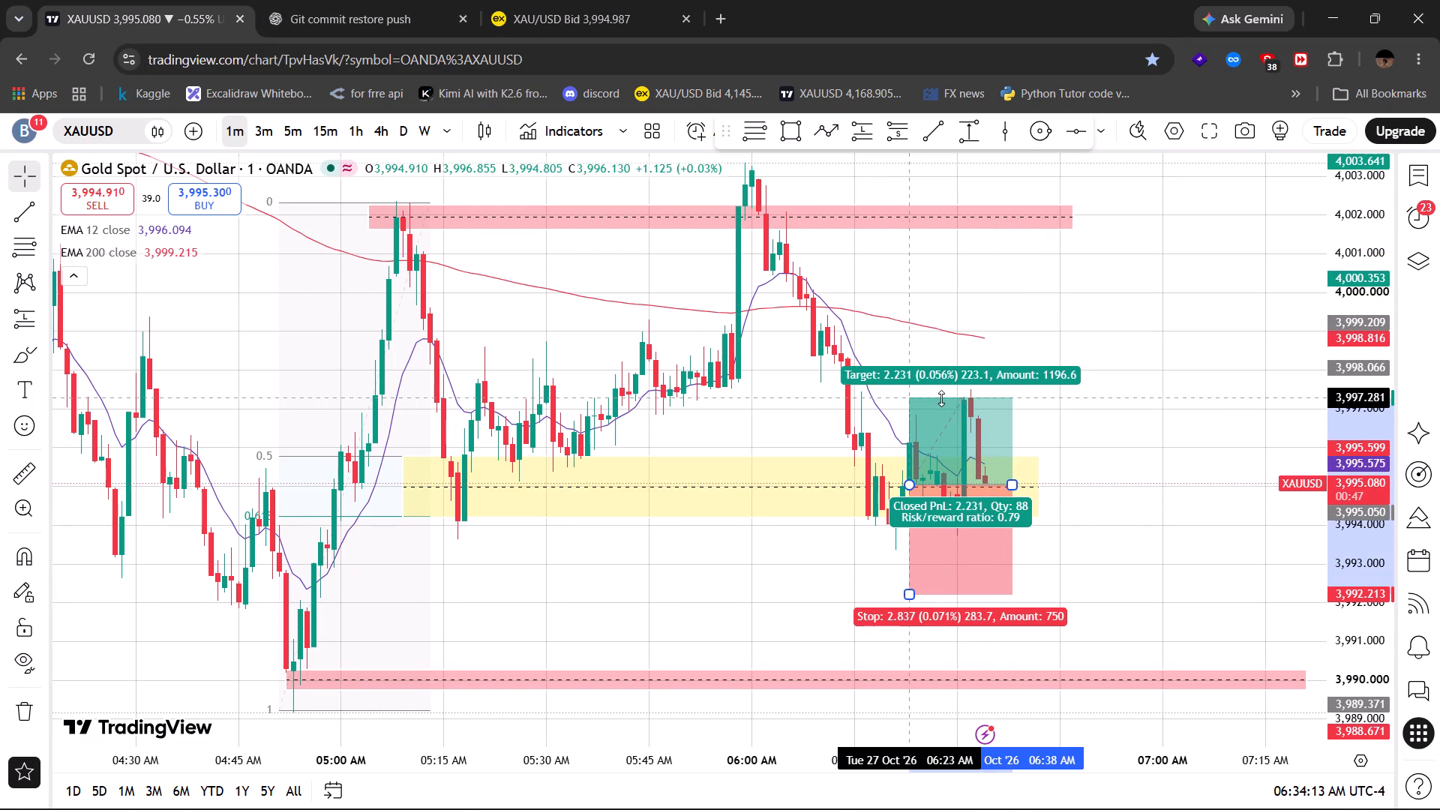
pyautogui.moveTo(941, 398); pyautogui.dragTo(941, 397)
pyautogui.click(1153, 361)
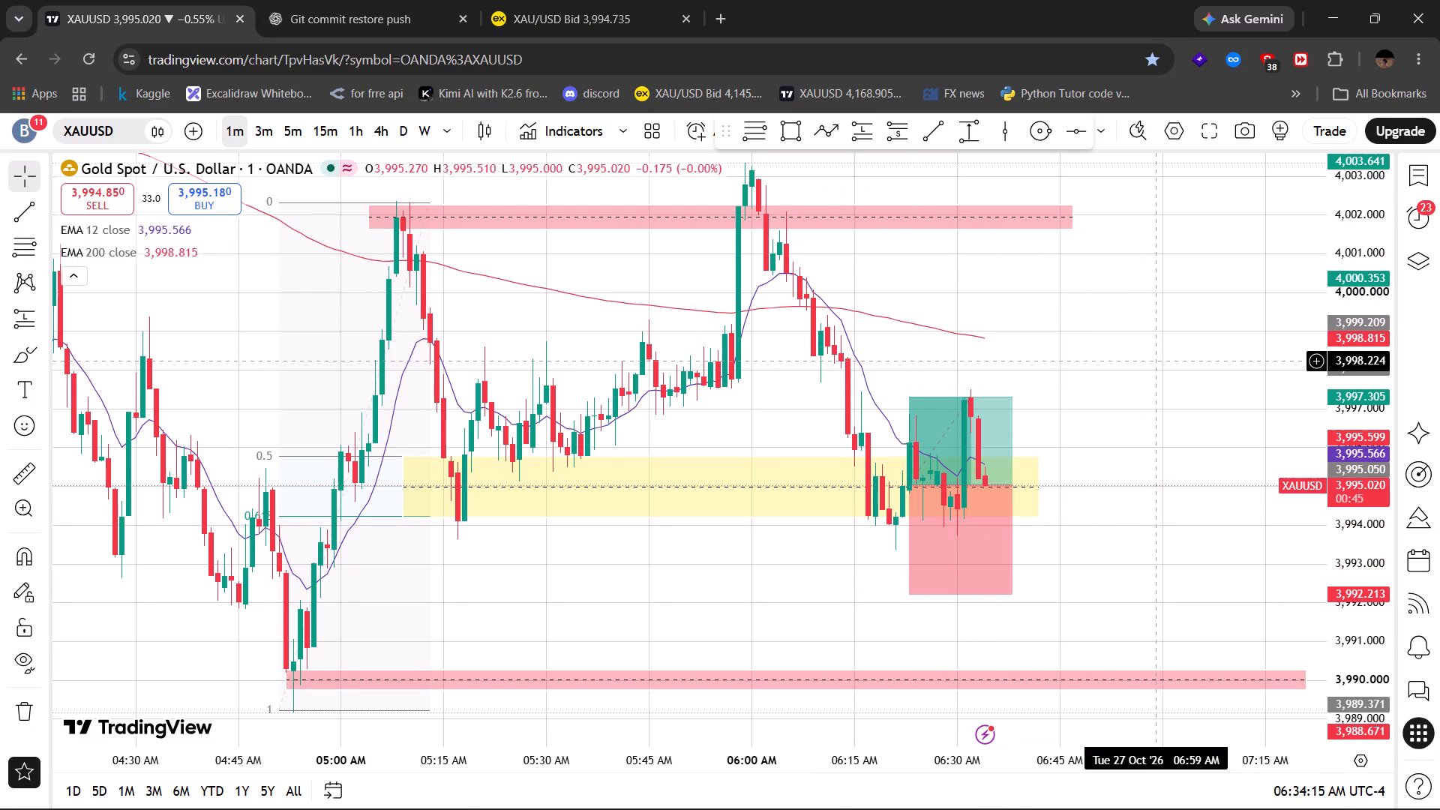
# Raise the long position's target to about 4,001.634, at the lower edge of the upper red resistance zone.
pyautogui.moveTo(908, 394); pyautogui.dragTo(910, 249)
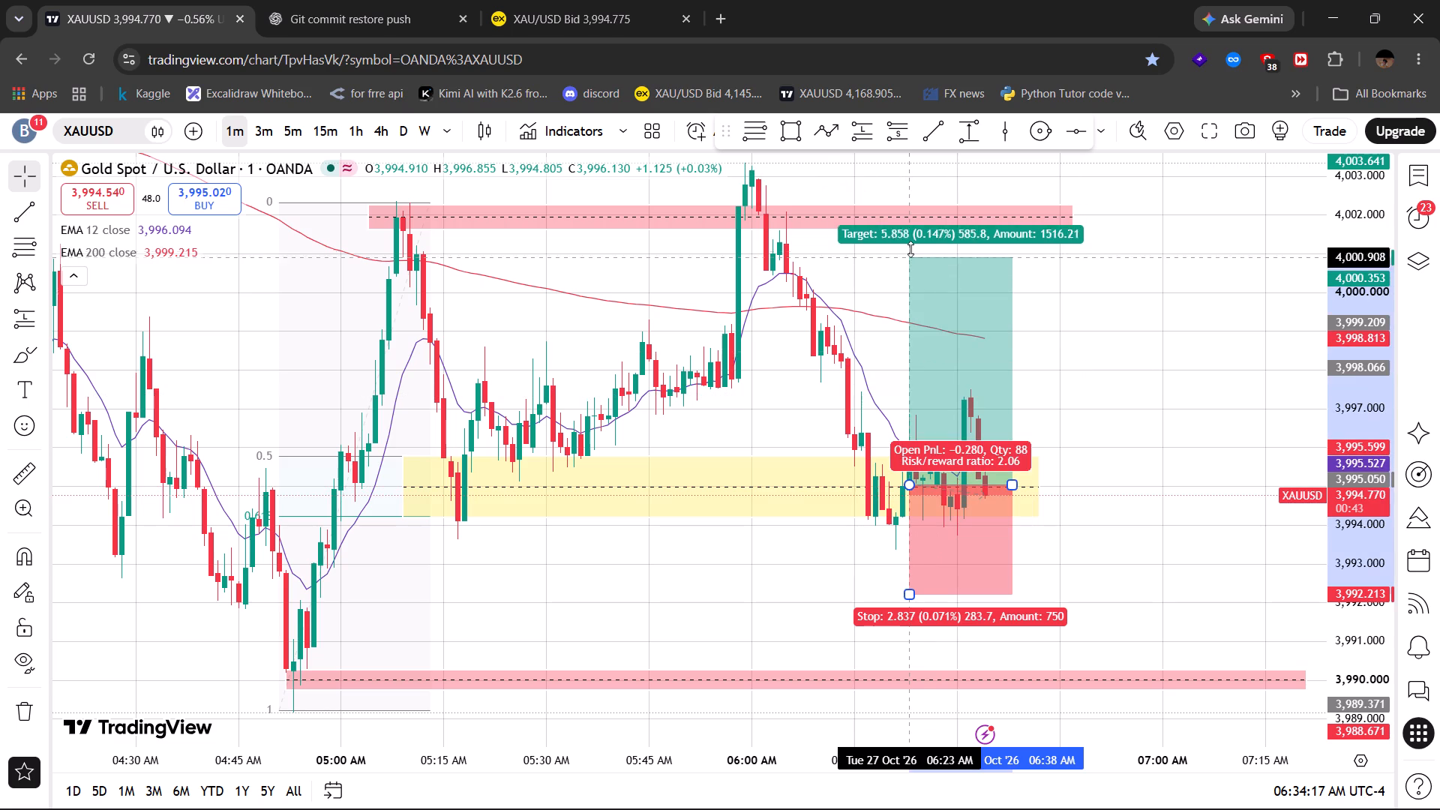
pyautogui.moveTo(910, 249); pyautogui.dragTo(905, 232)
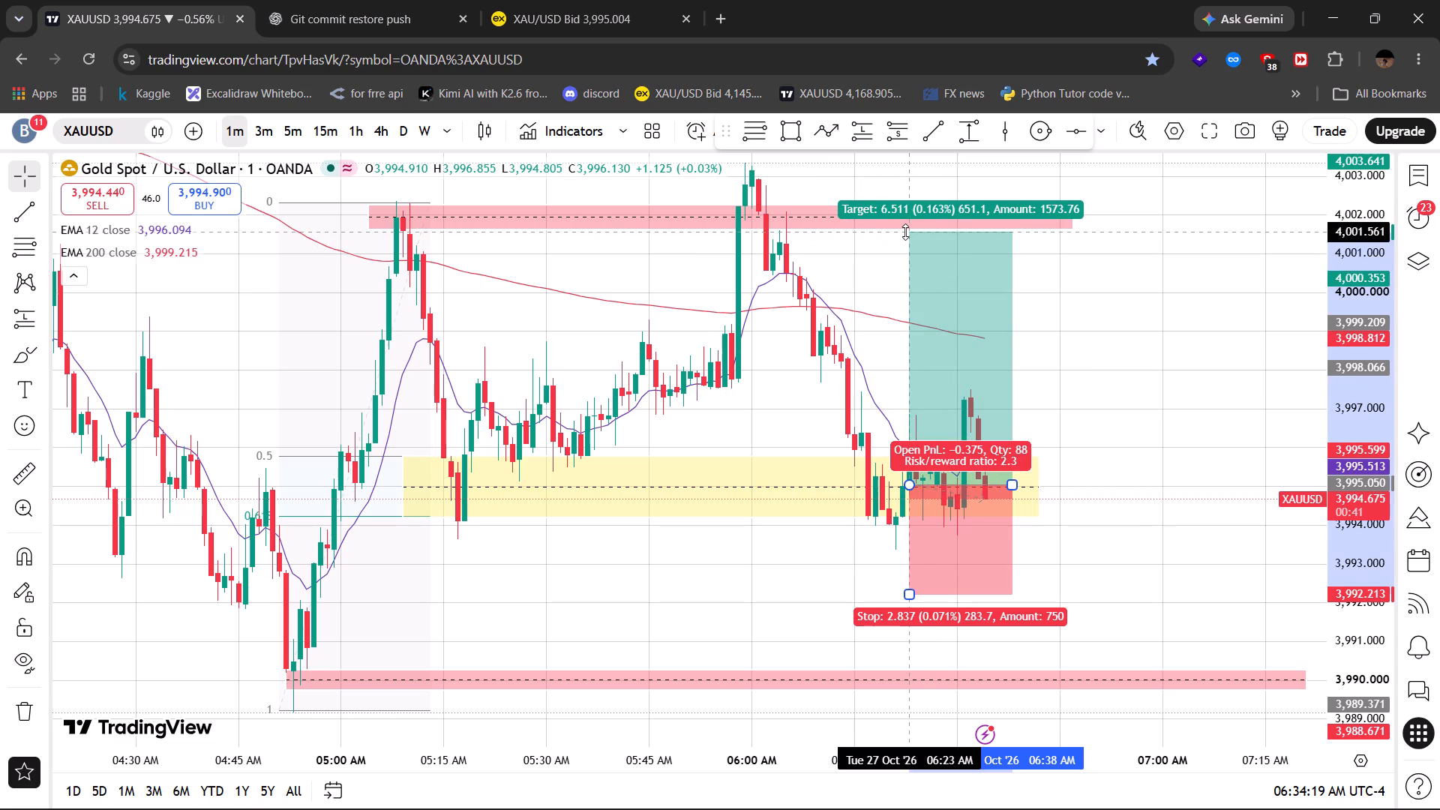
pyautogui.moveTo(905, 232); pyautogui.dragTo(904, 229)
pyautogui.click(1154, 323)
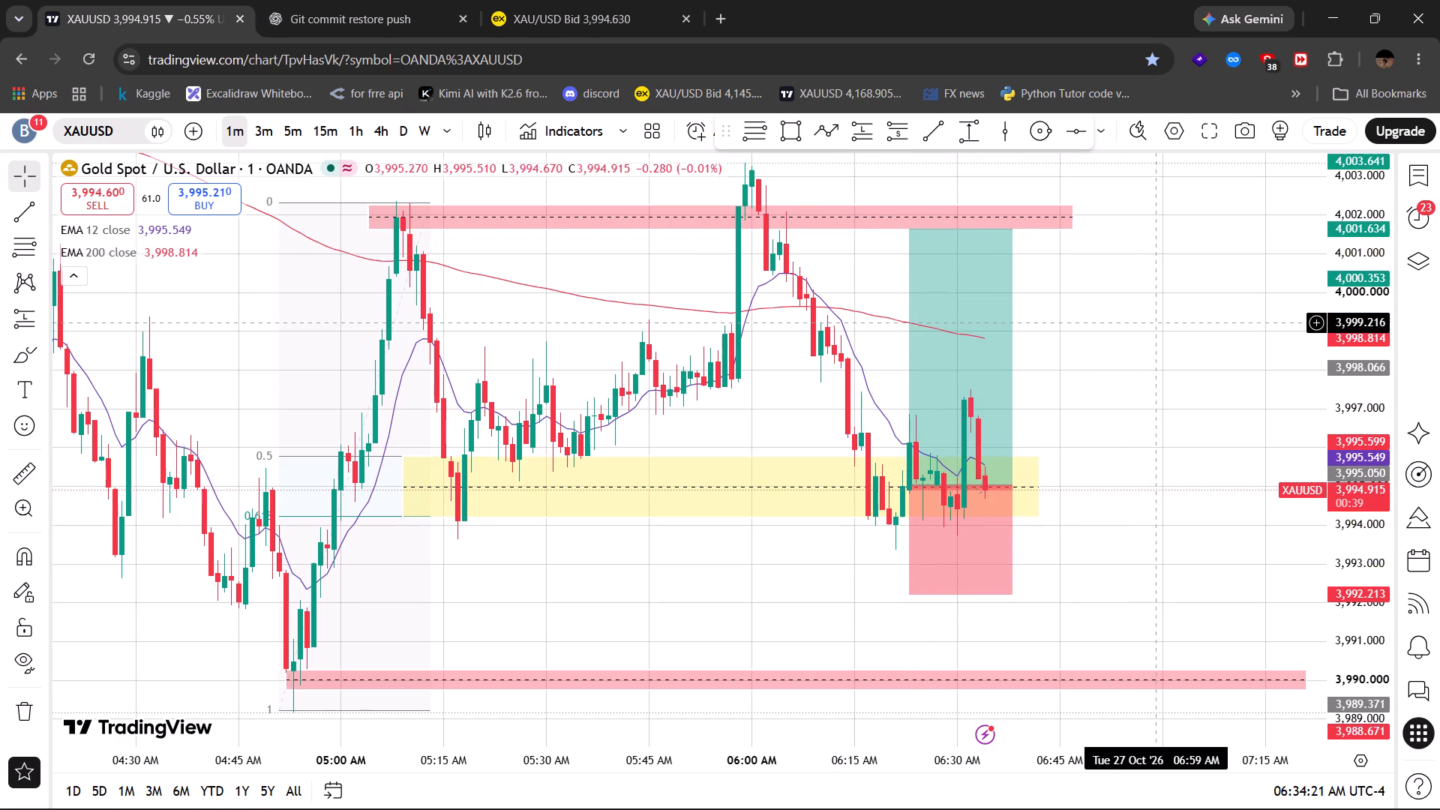
# Switch to Visual Studio Code and view the note-book project's client .env file.
pyautogui.hotkey('alt', 'Tab')
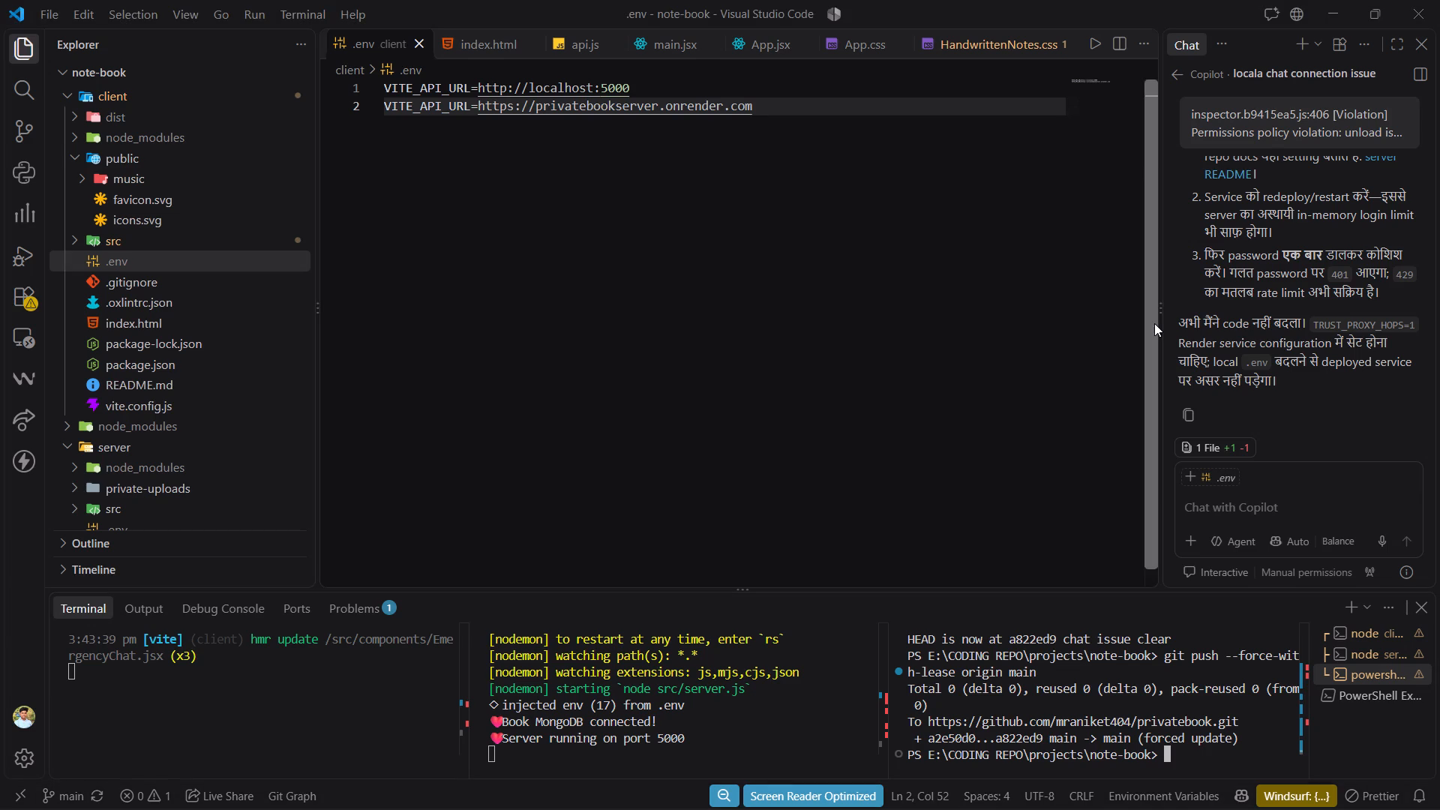
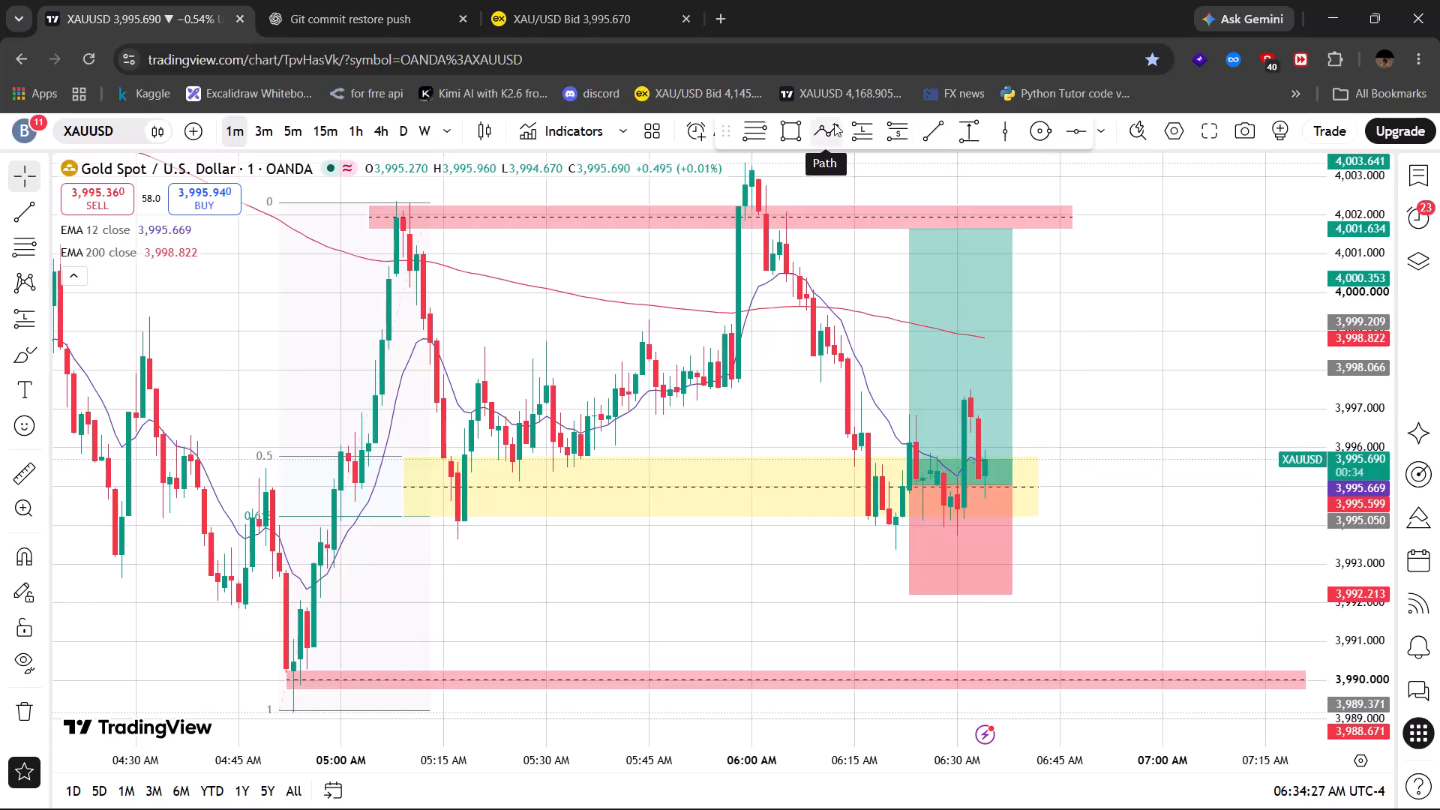
# Switch to the Exness trading terminal and close the open 0.1-lot XAU/USD buy position from its line on the chart.
pyautogui.hotkey('ctrl', 'Tab')
pyautogui.hotkey('ctrl', 'Tab')
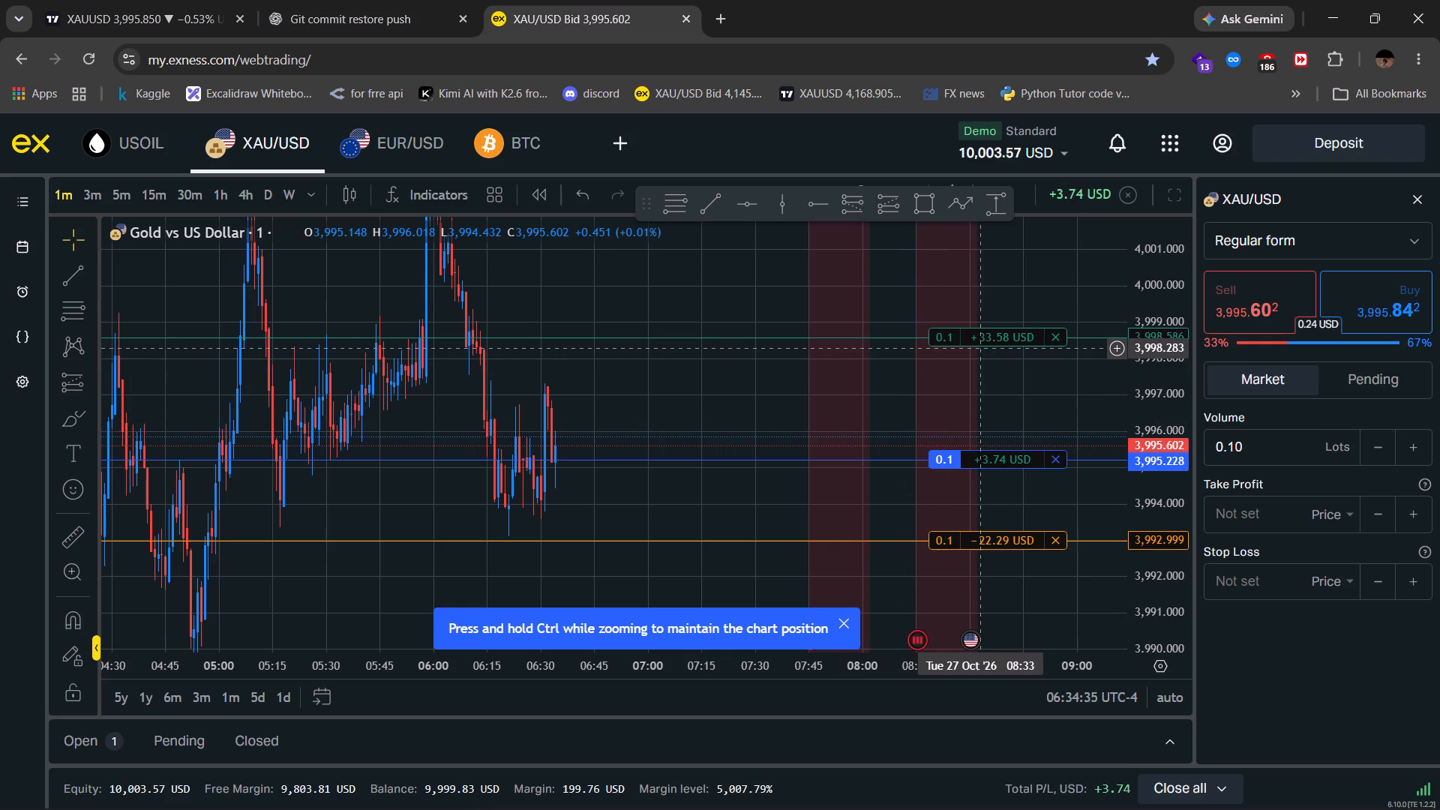
pyautogui.moveTo(987, 347); pyautogui.dragTo(1000, 355)
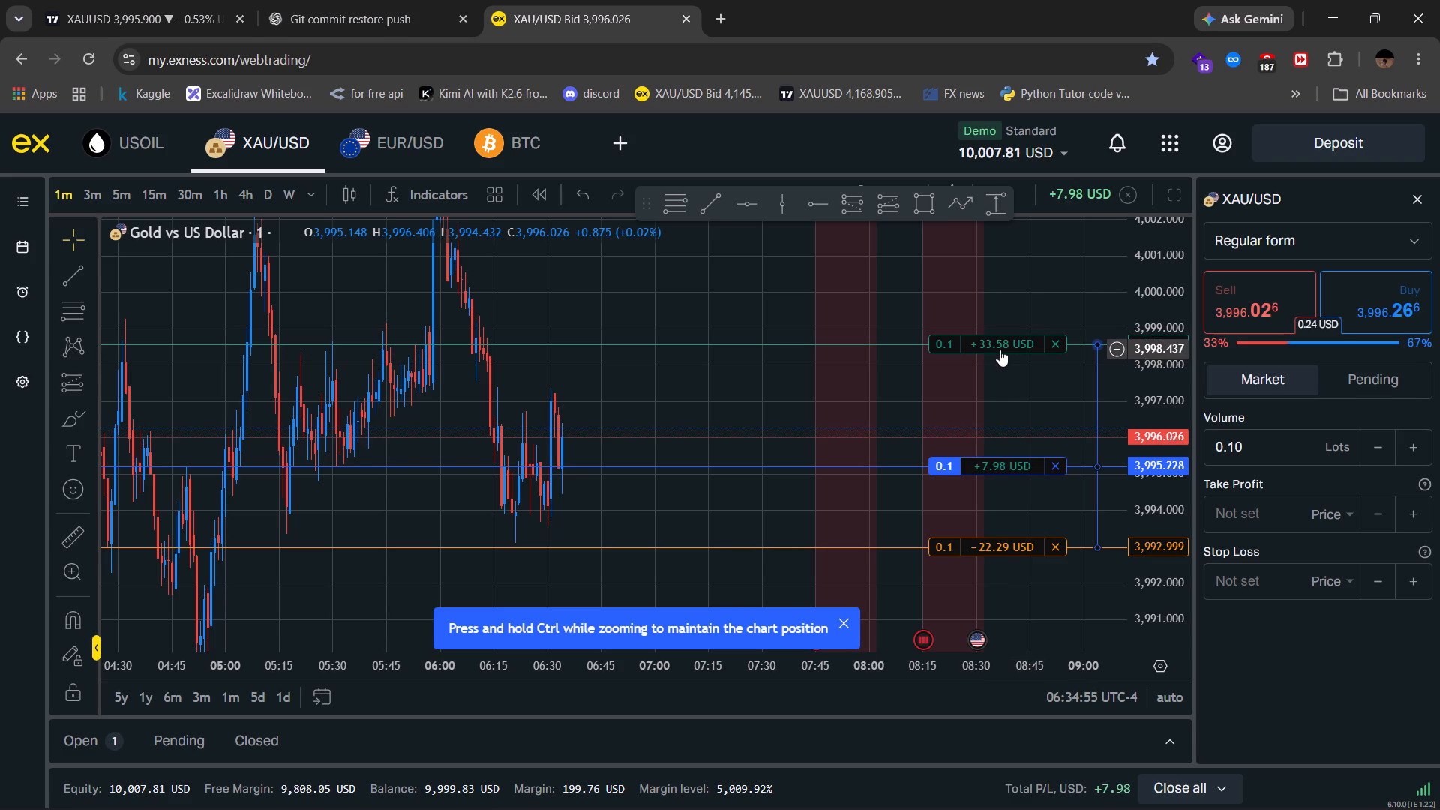
pyautogui.click(989, 301)
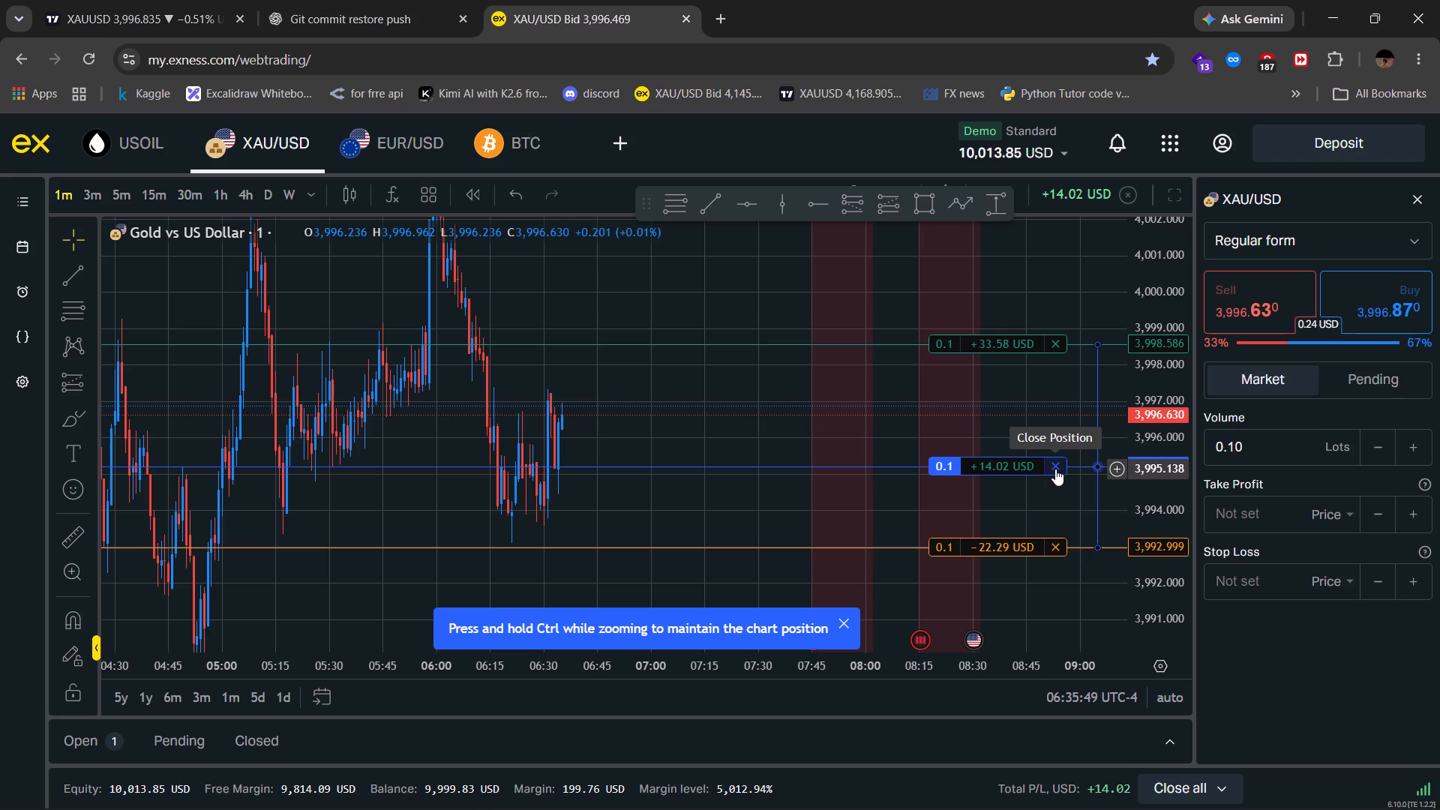
pyautogui.click(1055, 469)
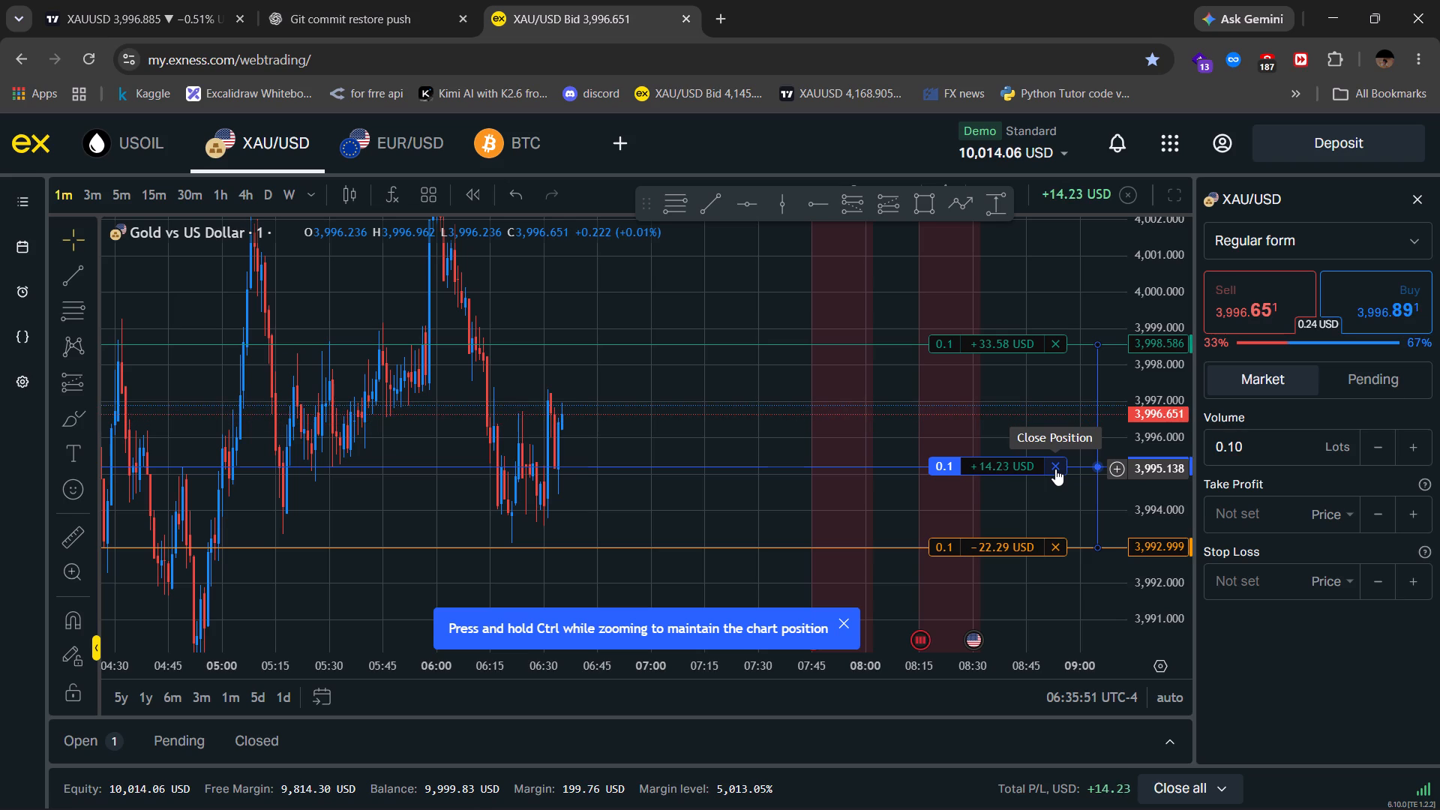
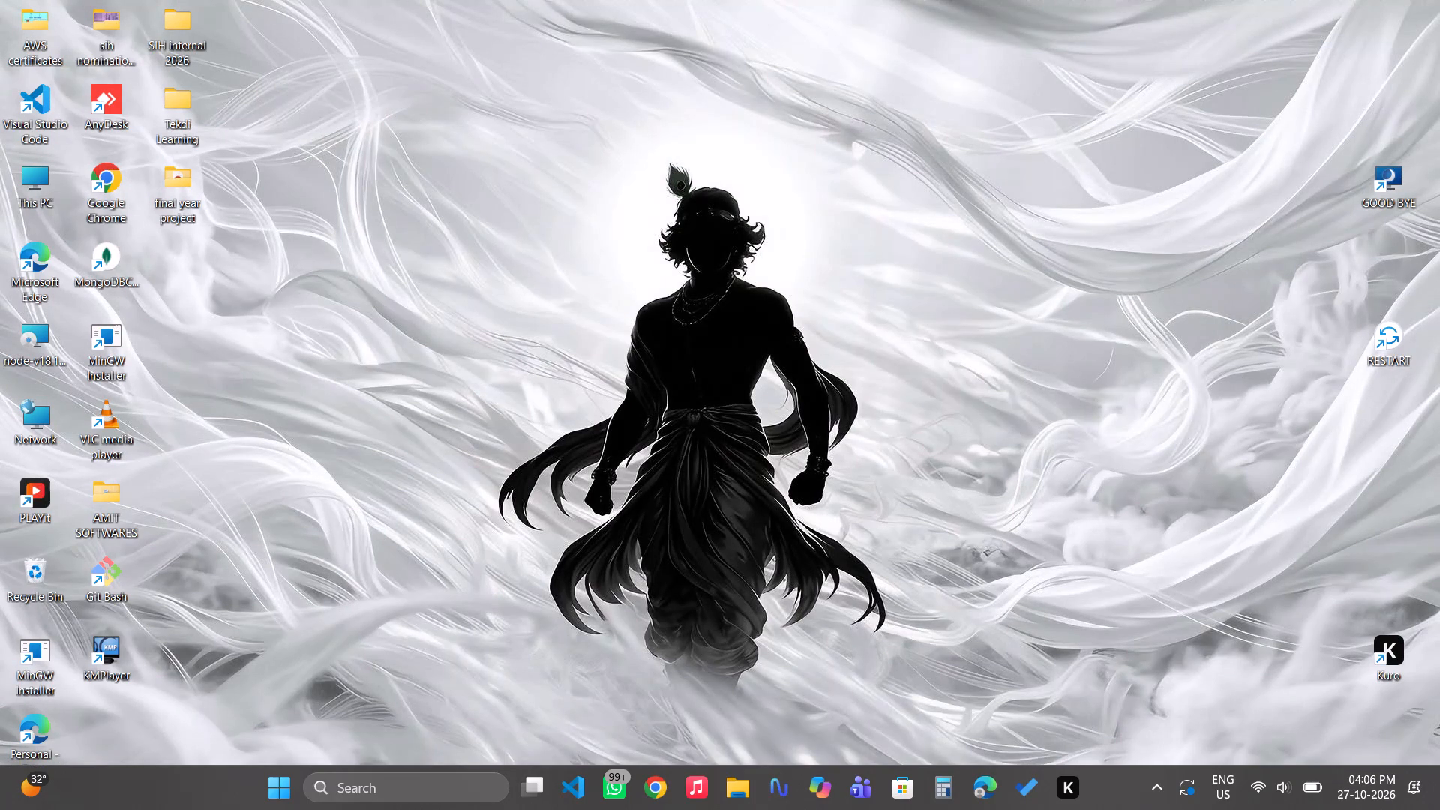
# Open the GOOD BYE shortcut on the desktop and shut down the PC from its slide-to-shut-down screen.
pyautogui.doubleClick(1394, 178)
pyautogui.click(899, 273)
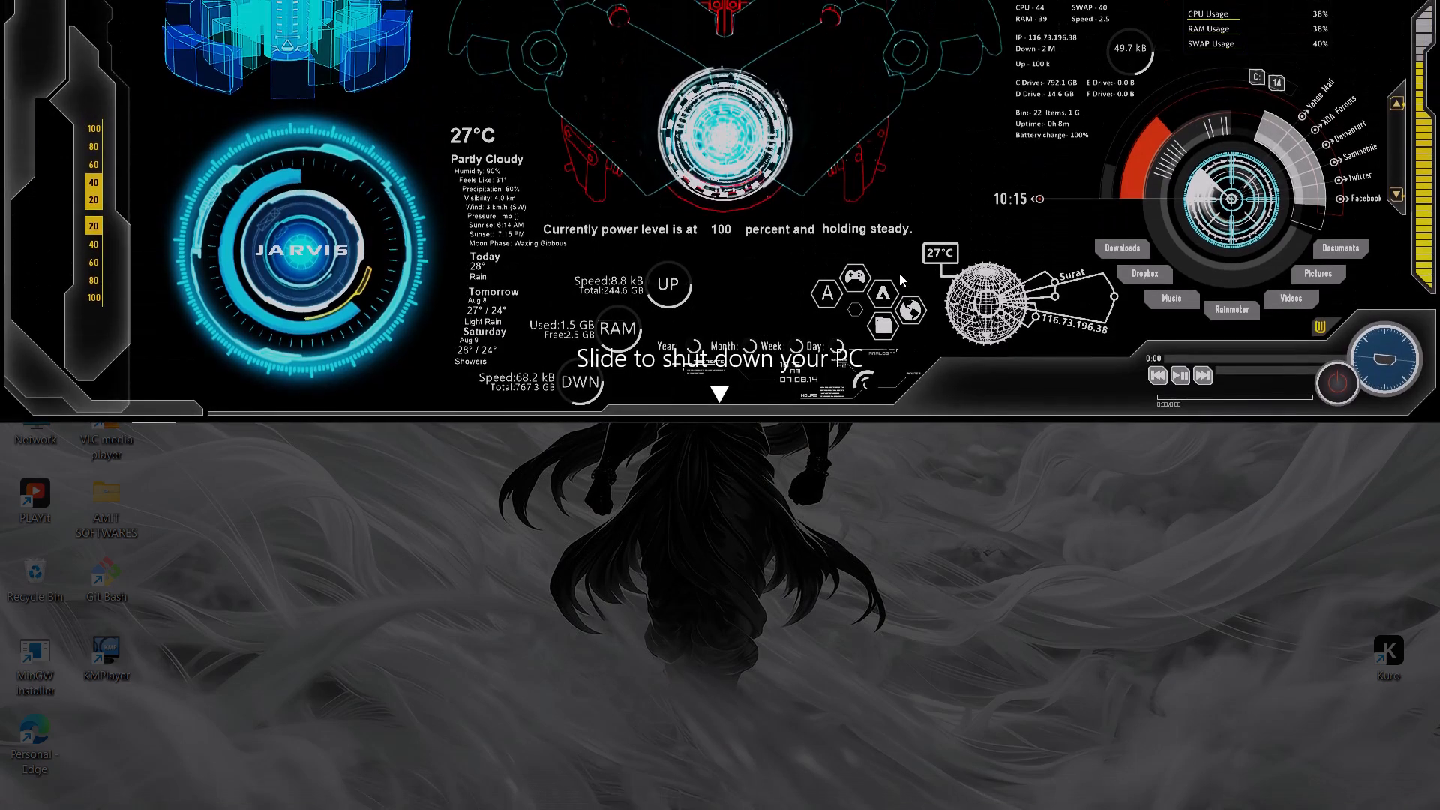